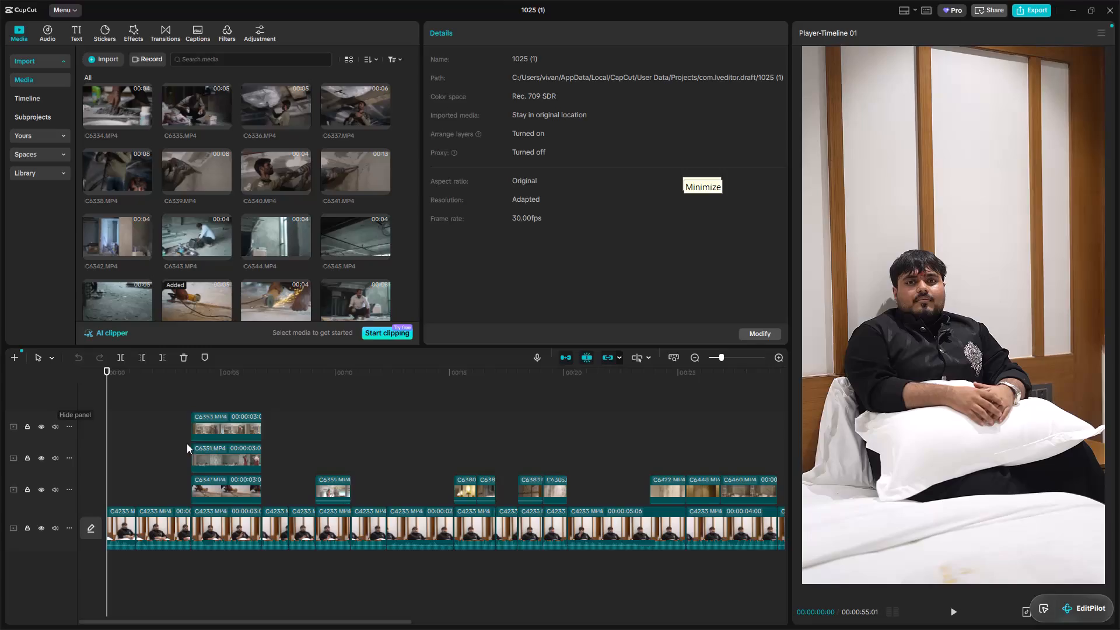
Add a default text at the start of the timeline and trim its end to match the first clip.
{"action": "key", "text": "space"}
{"action": "scroll", "coordinate": [285, 453], "scroll_direction": "up", "scroll_amount": 8, "text": "ctrl"}
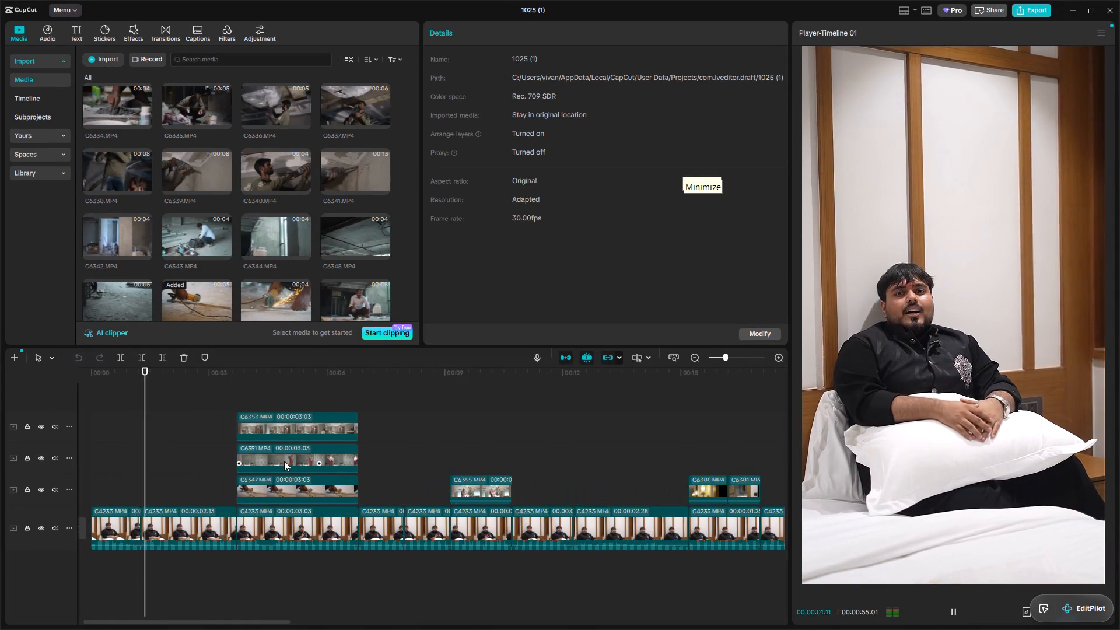
{"action": "scroll", "coordinate": [284, 461], "scroll_direction": "up", "scroll_amount": 5, "text": "ctrl"}
{"action": "scroll", "coordinate": [232, 481], "scroll_direction": "up", "scroll_amount": 4}
{"action": "left_click", "coordinate": [148, 419]}
{"action": "left_click_drag", "start_coordinate": [147, 419], "coordinate": [0, 394]}
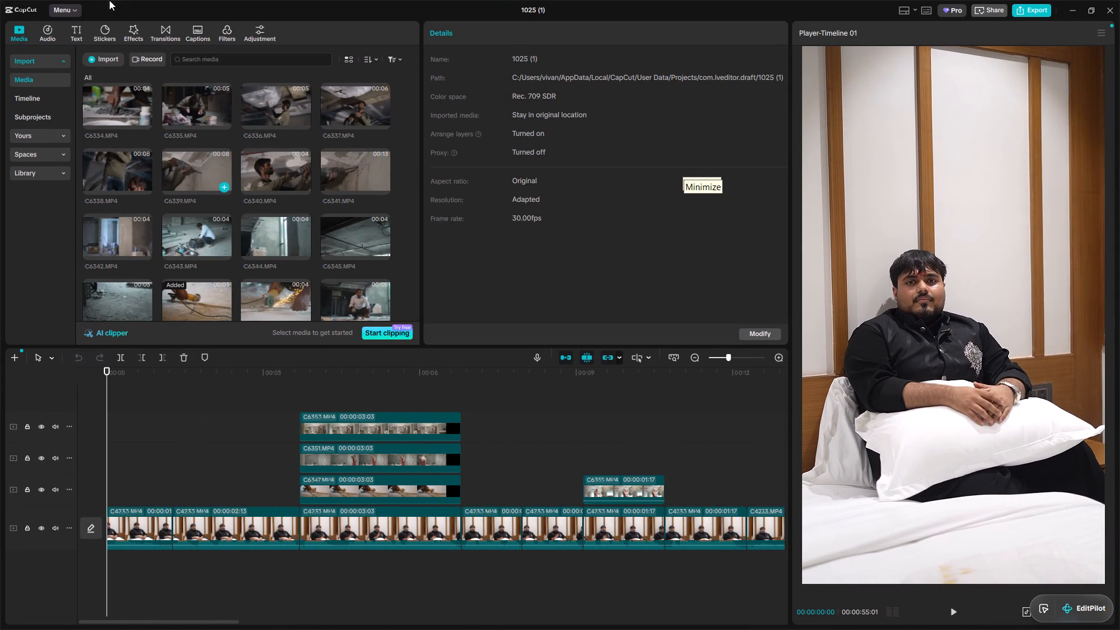
{"action": "left_click", "coordinate": [75, 33]}
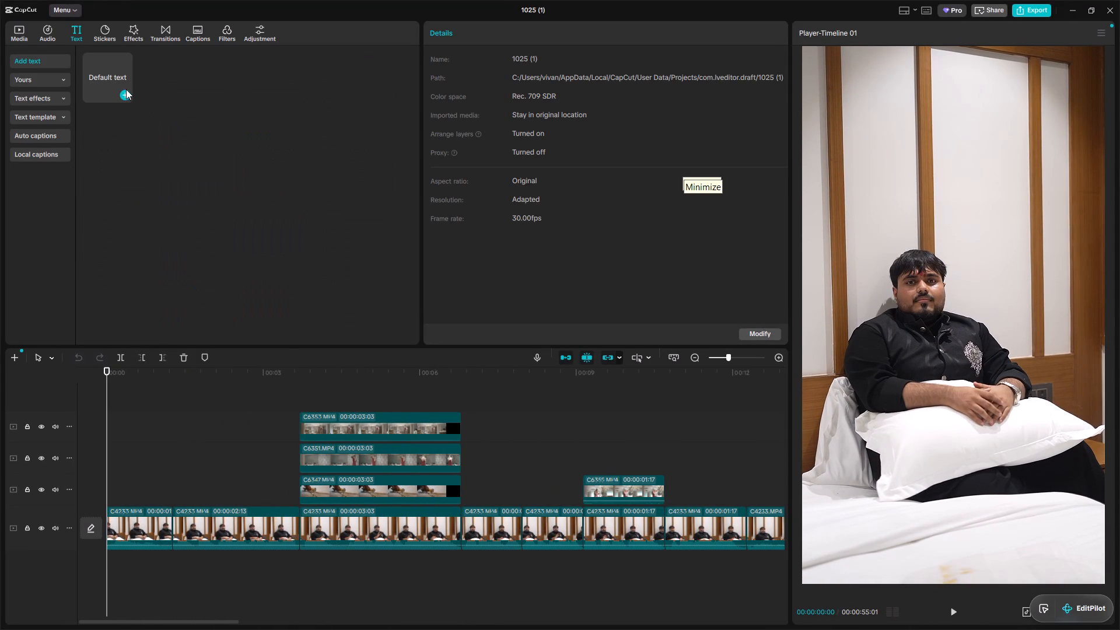
{"action": "left_click", "coordinate": [125, 94]}
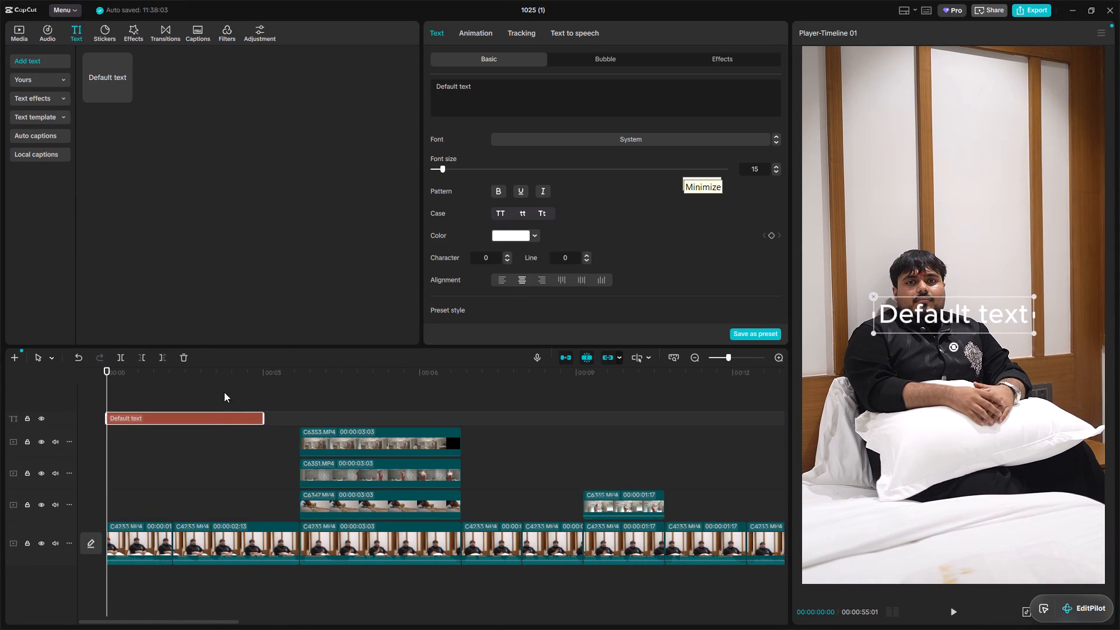
{"action": "left_click_drag", "start_coordinate": [264, 418], "coordinate": [171, 397]}
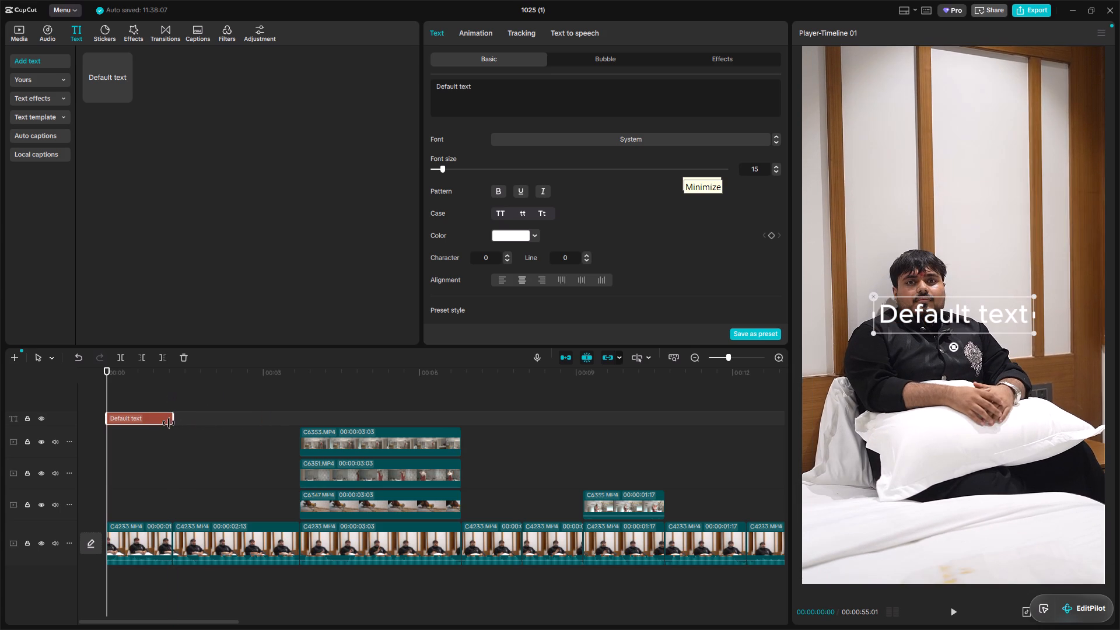
Set the text's font to Open Sauce One Black and move it down to the man's lower chest, keeping it horizontally centred.
{"action": "left_click", "coordinate": [155, 418]}
{"action": "left_click", "coordinate": [647, 144]}
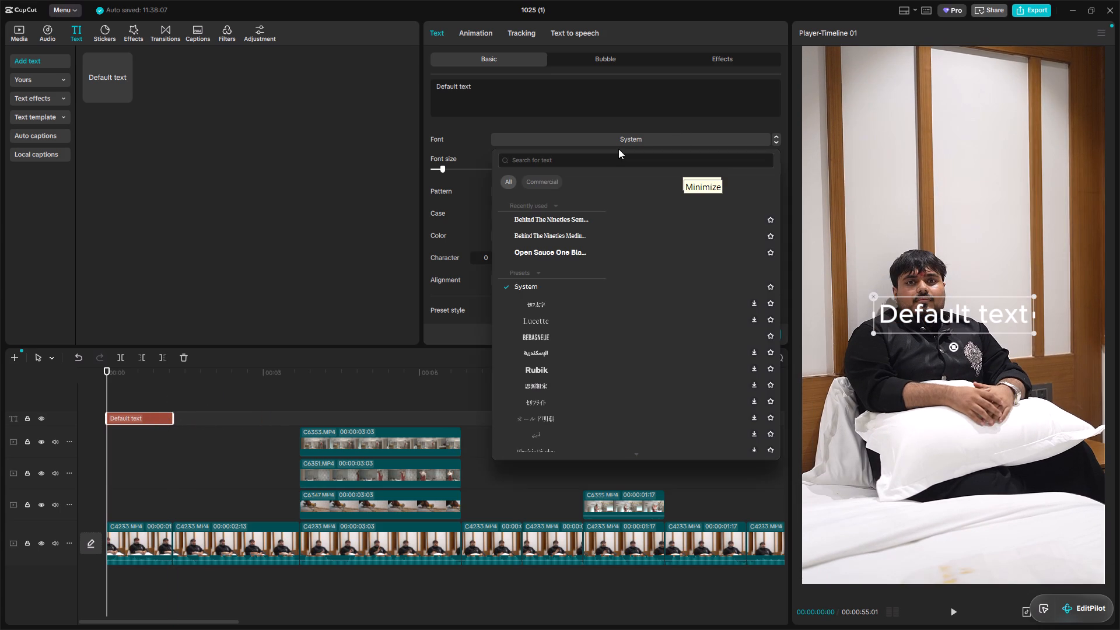
{"action": "left_click", "coordinate": [532, 256]}
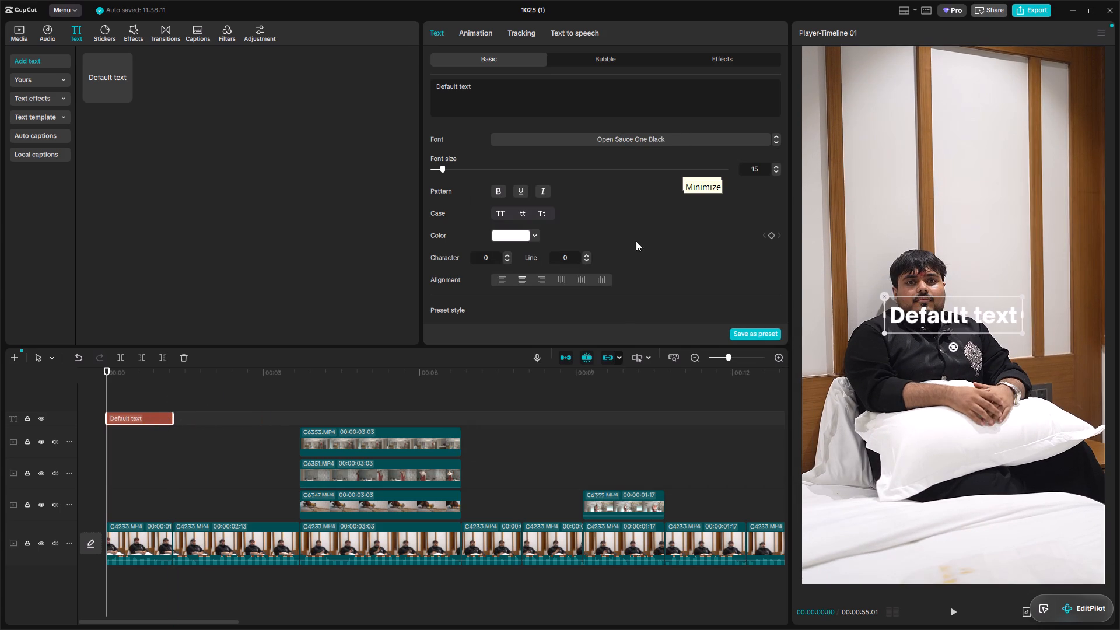
{"action": "left_click_drag", "start_coordinate": [914, 318], "coordinate": [914, 401]}
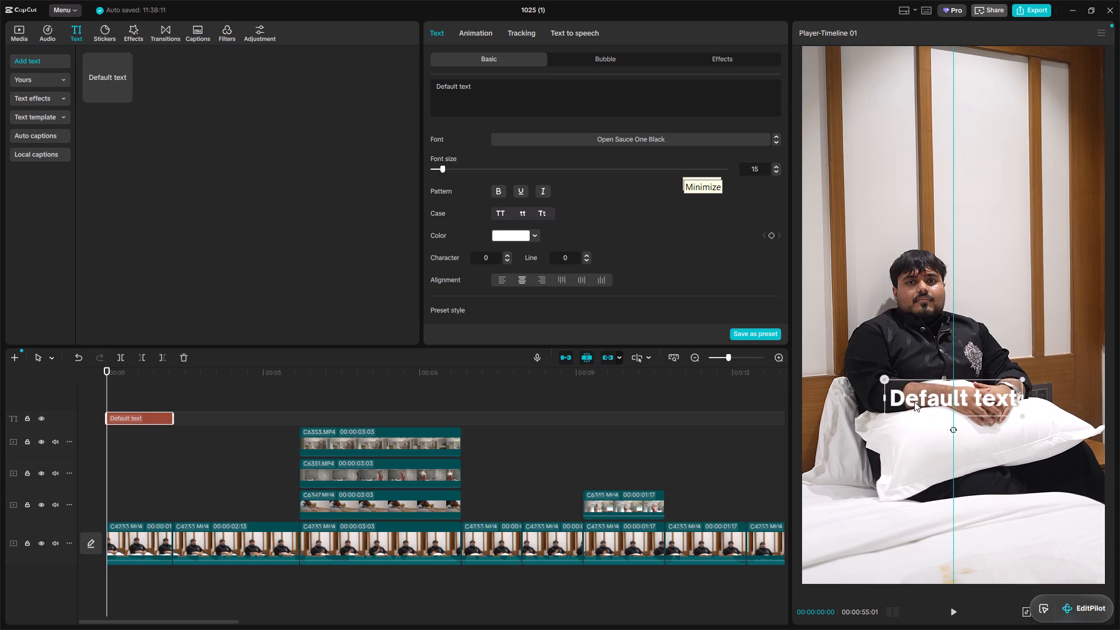
{"action": "left_click_drag", "start_coordinate": [914, 401], "coordinate": [911, 385]}
Apply the white preset style with a black drop shadow to the text and set the shadow distance to 6.
{"action": "scroll", "coordinate": [597, 296], "scroll_direction": "down", "scroll_amount": 1}
{"action": "scroll", "coordinate": [555, 274], "scroll_direction": "down", "scroll_amount": 1}
{"action": "left_click", "coordinate": [530, 234]}
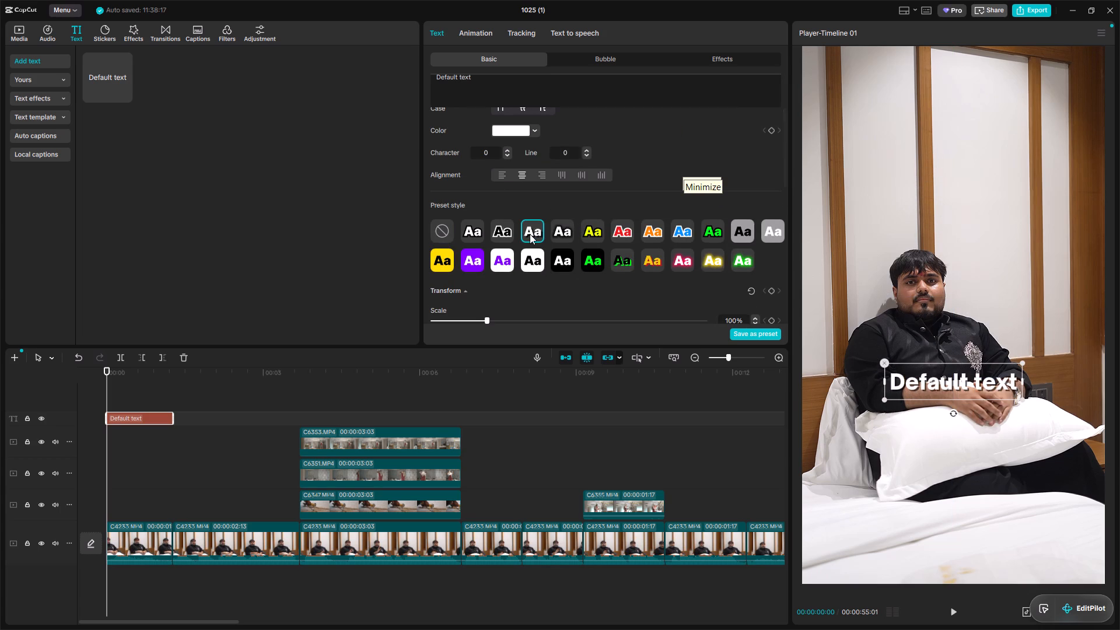
{"action": "scroll", "coordinate": [545, 267], "scroll_direction": "down", "scroll_amount": 7}
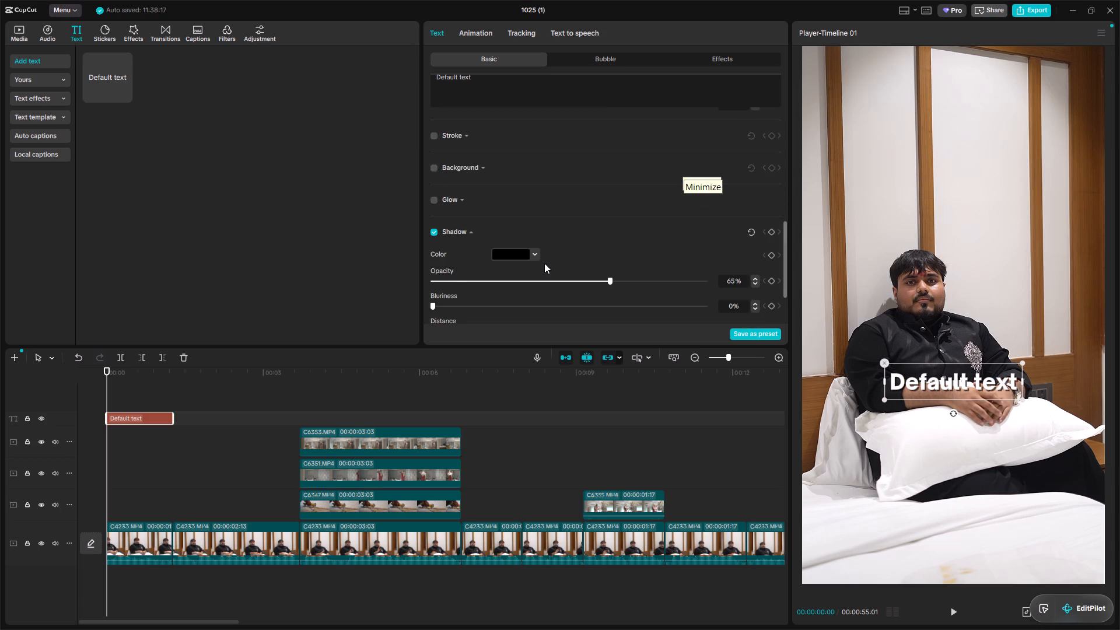
{"action": "scroll", "coordinate": [544, 263], "scroll_direction": "down", "scroll_amount": 1}
{"action": "scroll", "coordinate": [656, 281], "scroll_direction": "down", "scroll_amount": 1}
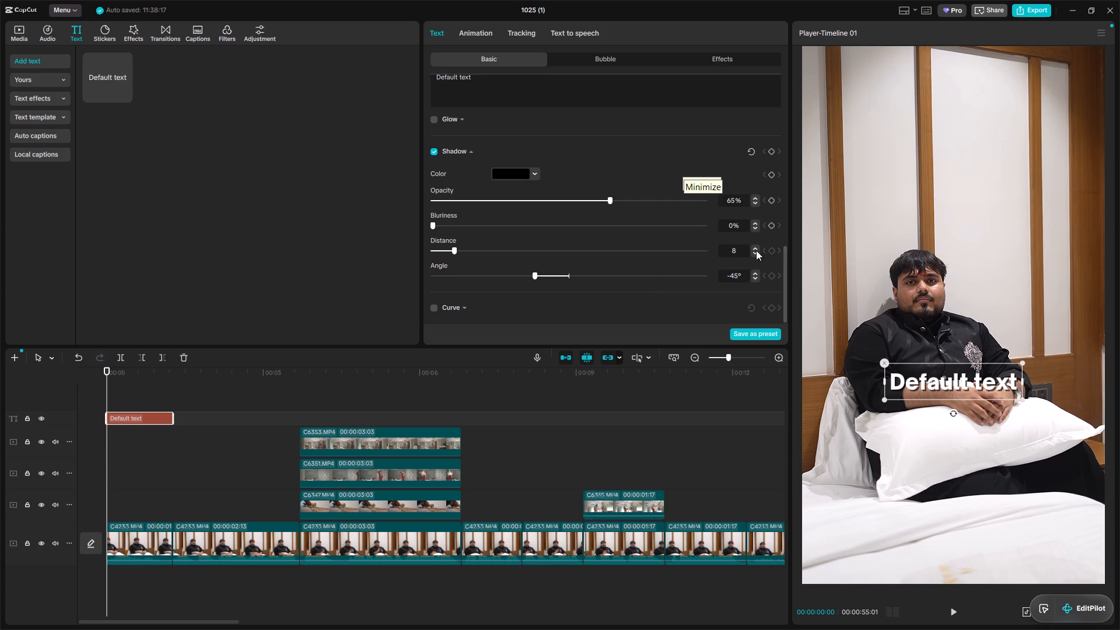
{"action": "double_click", "coordinate": [756, 254]}
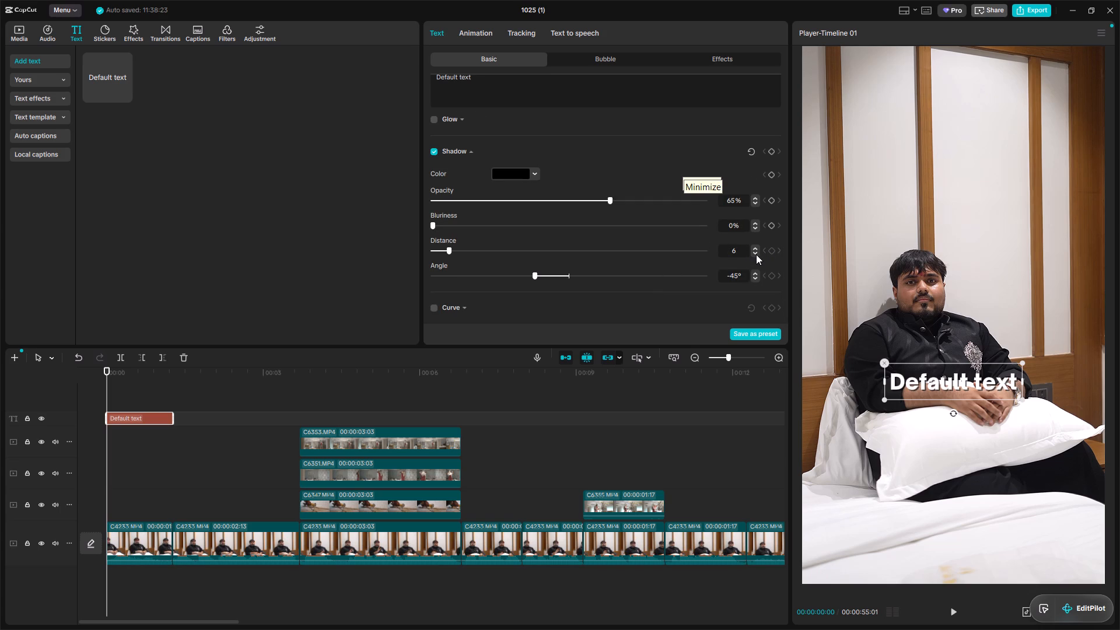
Enable a black background behind the text using the second, rounded style and set its opacity to 52%.
{"action": "scroll", "coordinate": [533, 236], "scroll_direction": "up", "scroll_amount": 1}
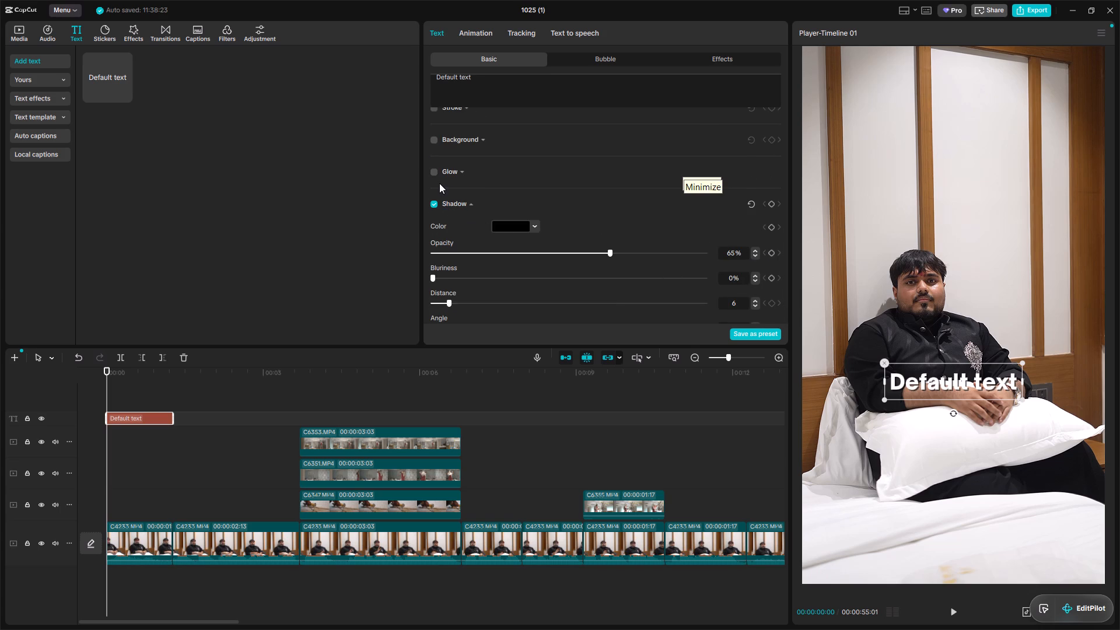
{"action": "scroll", "coordinate": [439, 183], "scroll_direction": "up", "scroll_amount": 1}
{"action": "left_click", "coordinate": [434, 193]}
{"action": "scroll", "coordinate": [478, 210], "scroll_direction": "down", "scroll_amount": 1}
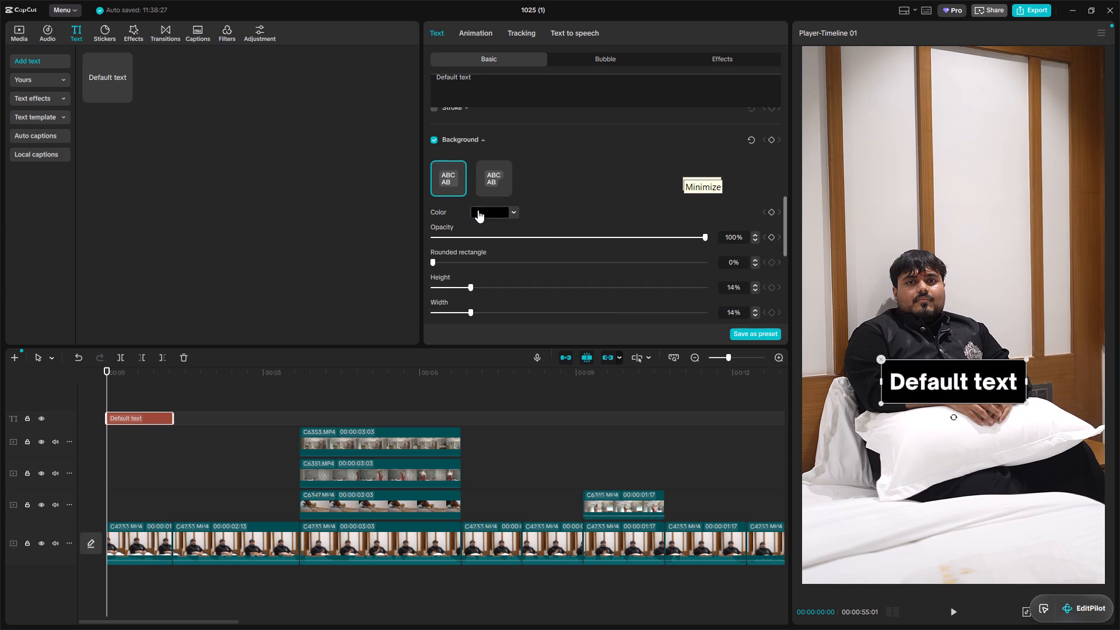
{"action": "scroll", "coordinate": [542, 229], "scroll_direction": "down", "scroll_amount": 1}
{"action": "left_click", "coordinate": [494, 132]}
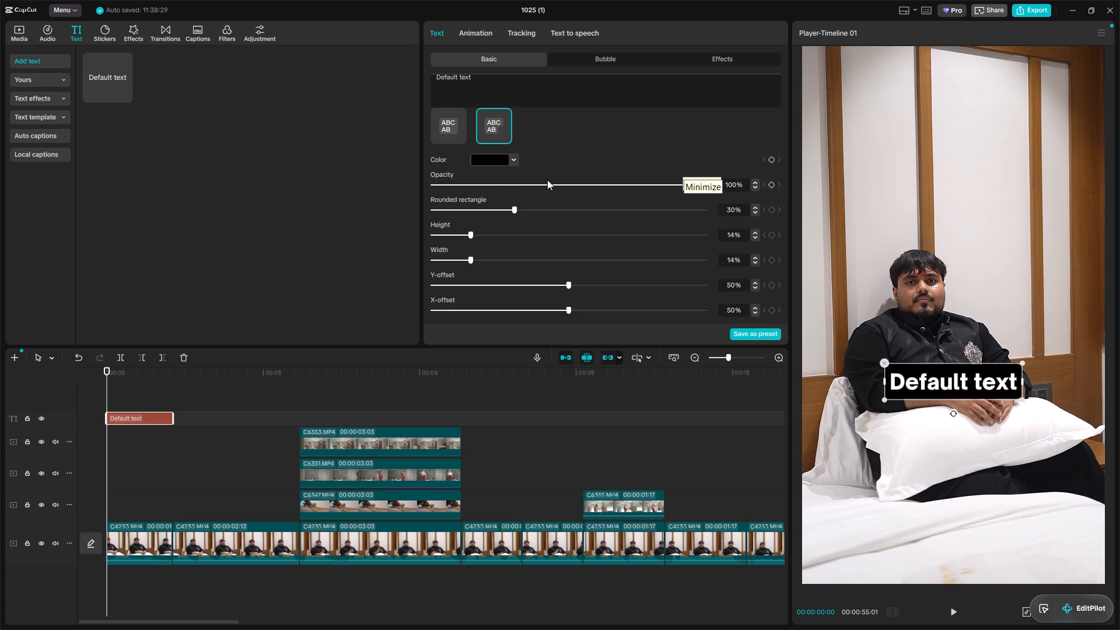
{"action": "left_click_drag", "start_coordinate": [649, 180], "coordinate": [569, 199]}
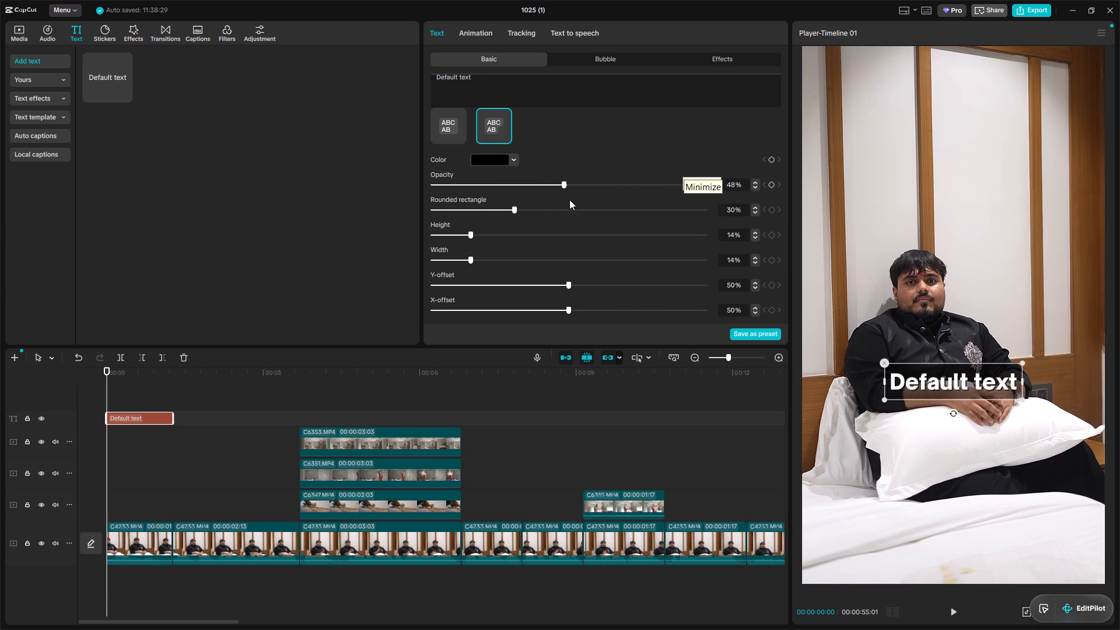
{"action": "left_click_drag", "start_coordinate": [569, 199], "coordinate": [573, 200]}
Play and scrub through the first clip to hear the words the caption needs.
{"action": "left_click", "coordinate": [133, 399]}
{"action": "left_click_drag", "start_coordinate": [133, 399], "coordinate": [116, 395]}
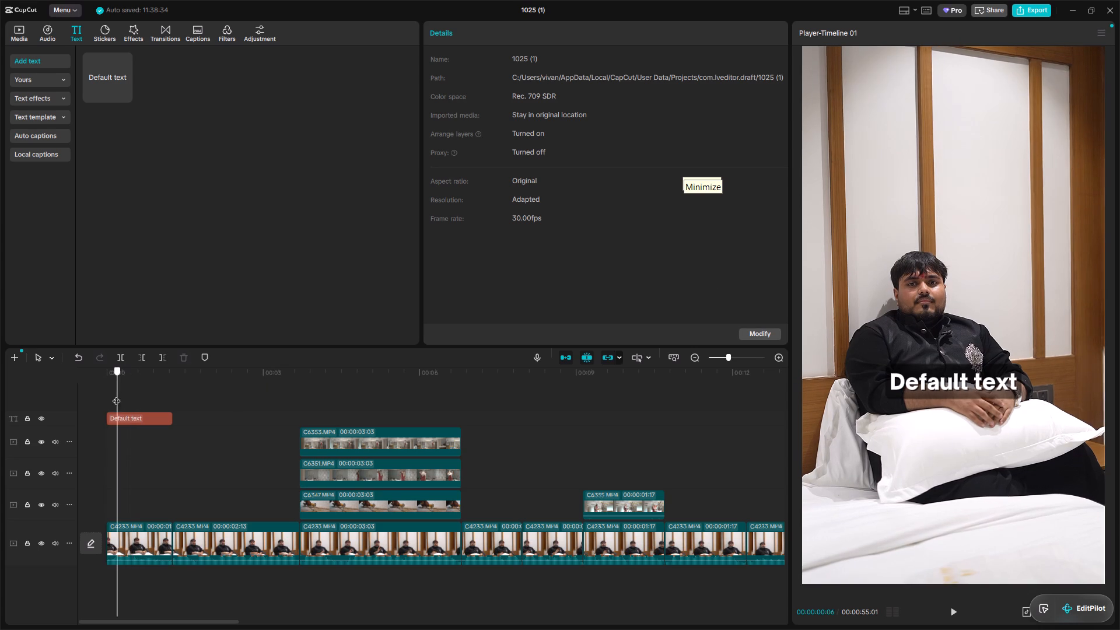
{"action": "left_click_drag", "start_coordinate": [116, 395], "coordinate": [83, 391]}
{"action": "left_click", "coordinate": [121, 418]}
{"action": "key", "text": "space"}
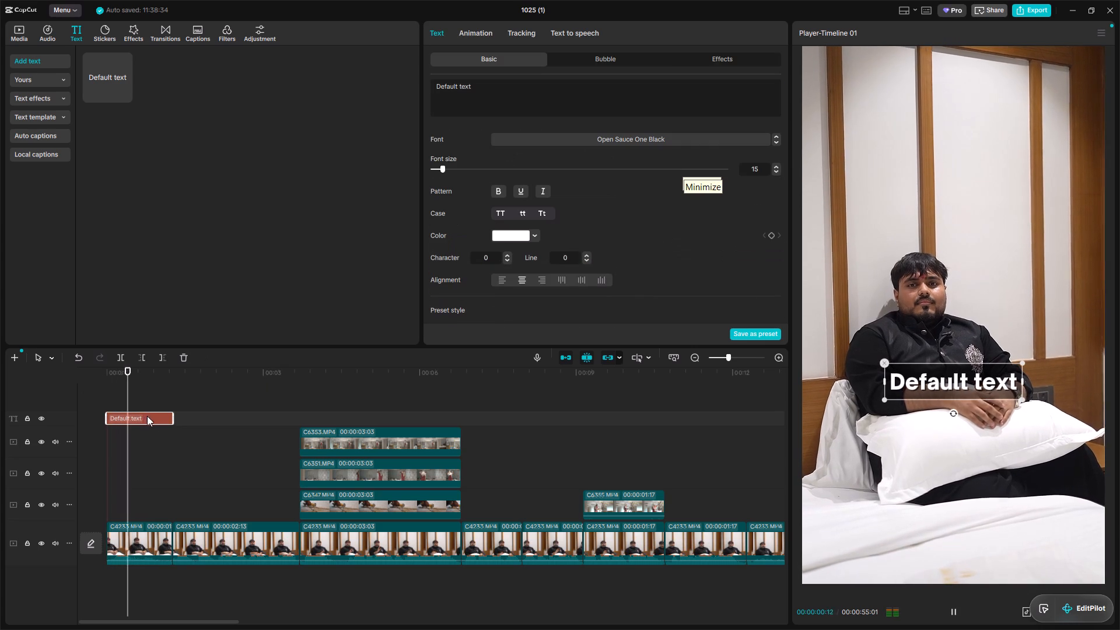
{"action": "key", "text": "space"}
{"action": "key", "text": "space"}
{"action": "left_click", "coordinate": [166, 486]}
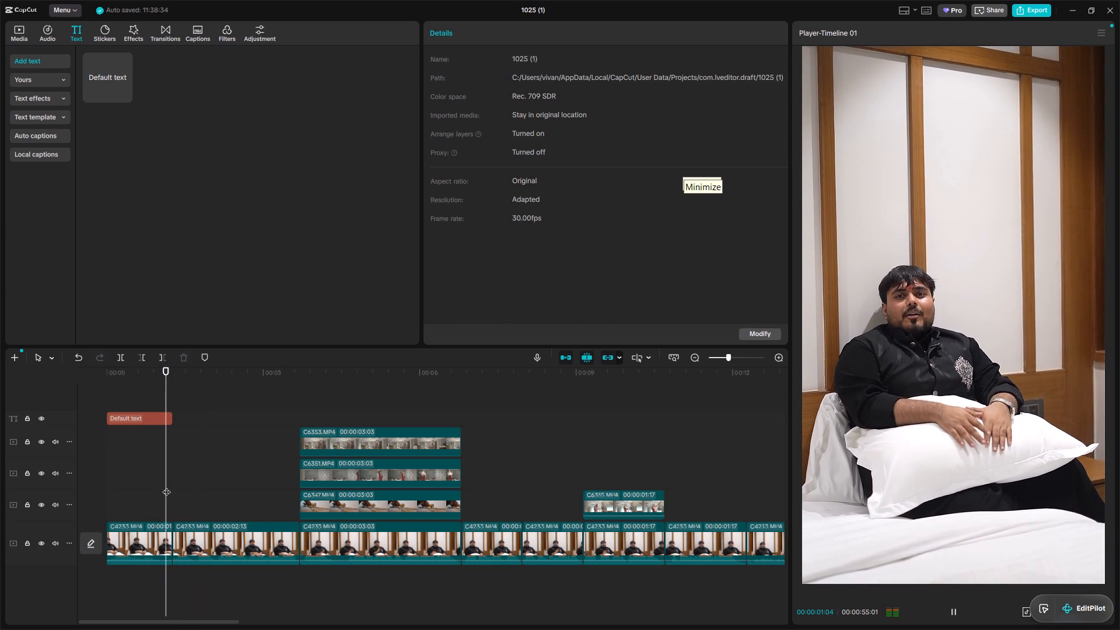
{"action": "left_click", "coordinate": [166, 486]}
Replace the default text with "How are you feeling like?".
{"action": "left_click", "coordinate": [142, 417]}
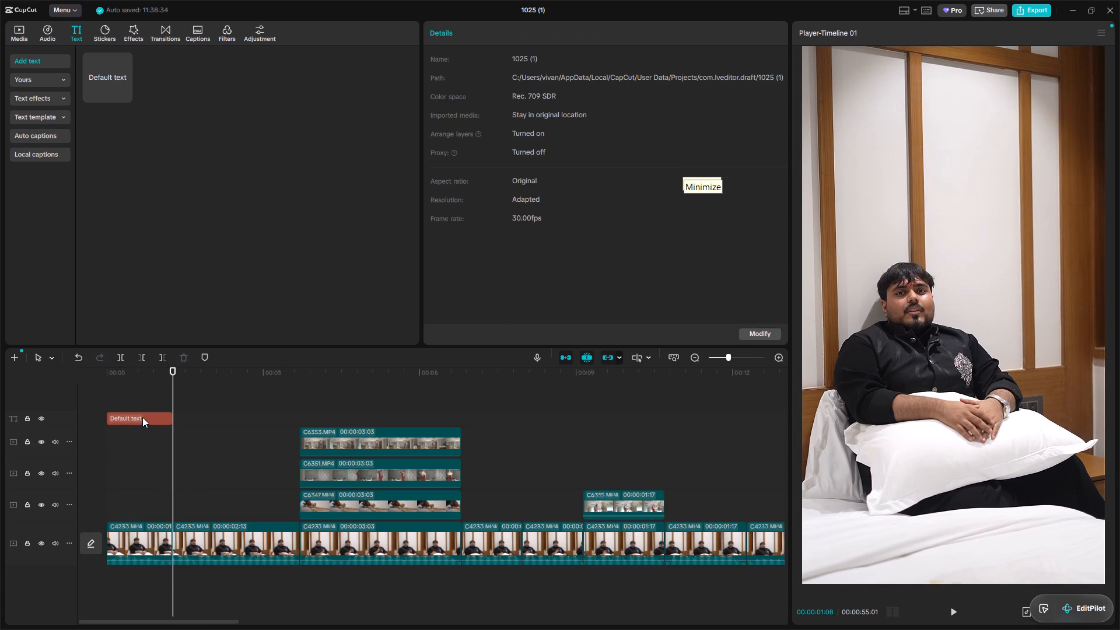
{"action": "left_click", "coordinate": [477, 95]}
{"action": "key", "text": "ctrl+a"}
{"action": "type", "text": "How are you"}
{"action": "key", "text": "space"}
{"action": "type", "text": "fe"}
{"action": "key", "text": "BackSpace"}
{"action": "key", "text": "BackSpace"}
{"action": "type", "text": "feeling like"}
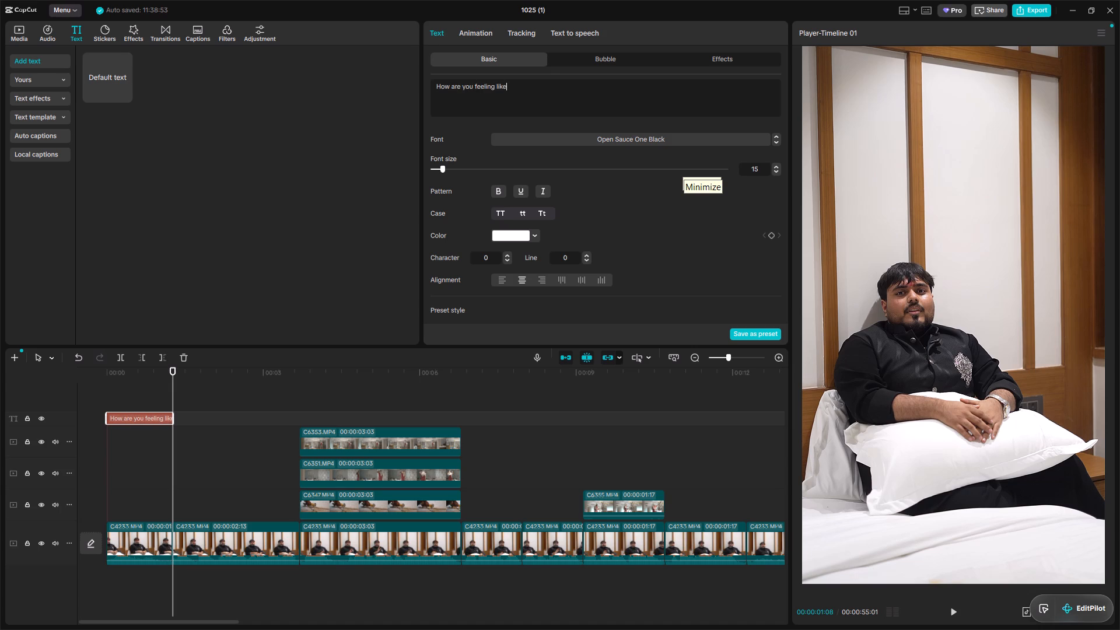
{"action": "key", "text": "shift+question"}
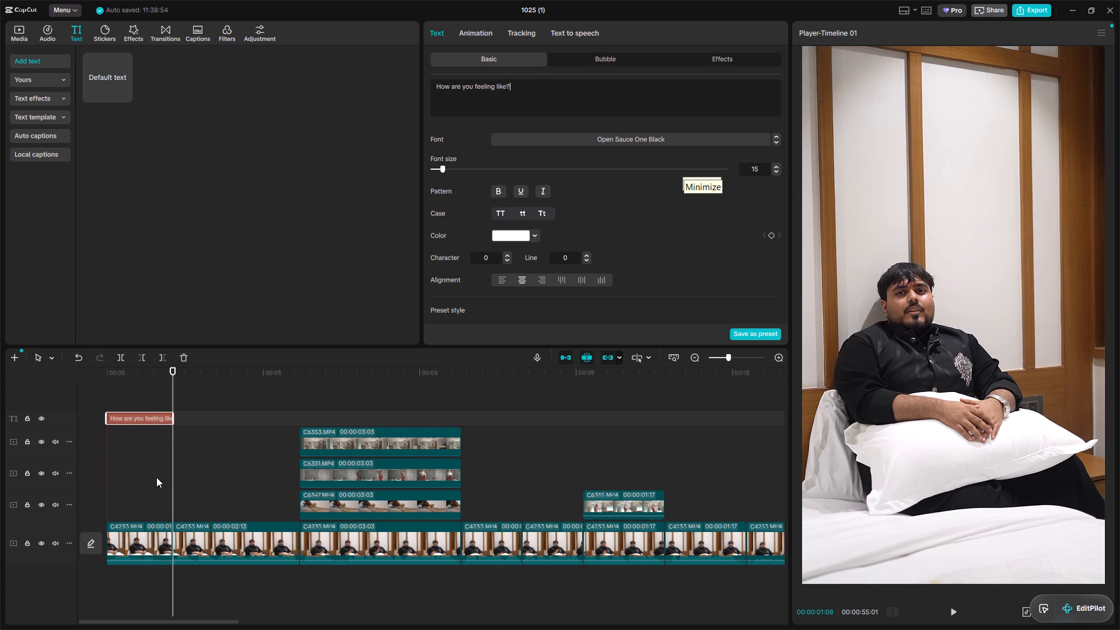
Shrink the "How are you feeling like?" caption to about two thirds of its size and nudge it slightly down.
{"action": "left_click", "coordinate": [156, 477]}
{"action": "left_click_drag", "start_coordinate": [156, 477], "coordinate": [20, 463]}
{"action": "key", "text": "space"}
{"action": "key", "text": "space"}
{"action": "left_click", "coordinate": [143, 408]}
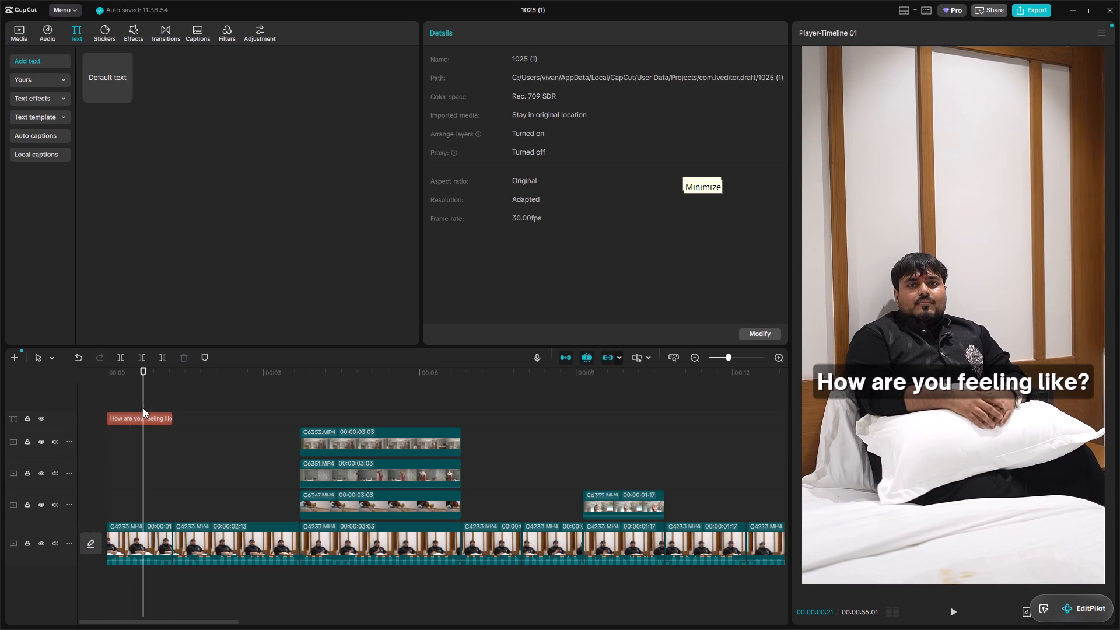
{"action": "left_click", "coordinate": [148, 415]}
{"action": "left_click_drag", "start_coordinate": [1100, 402], "coordinate": [1097, 401]}
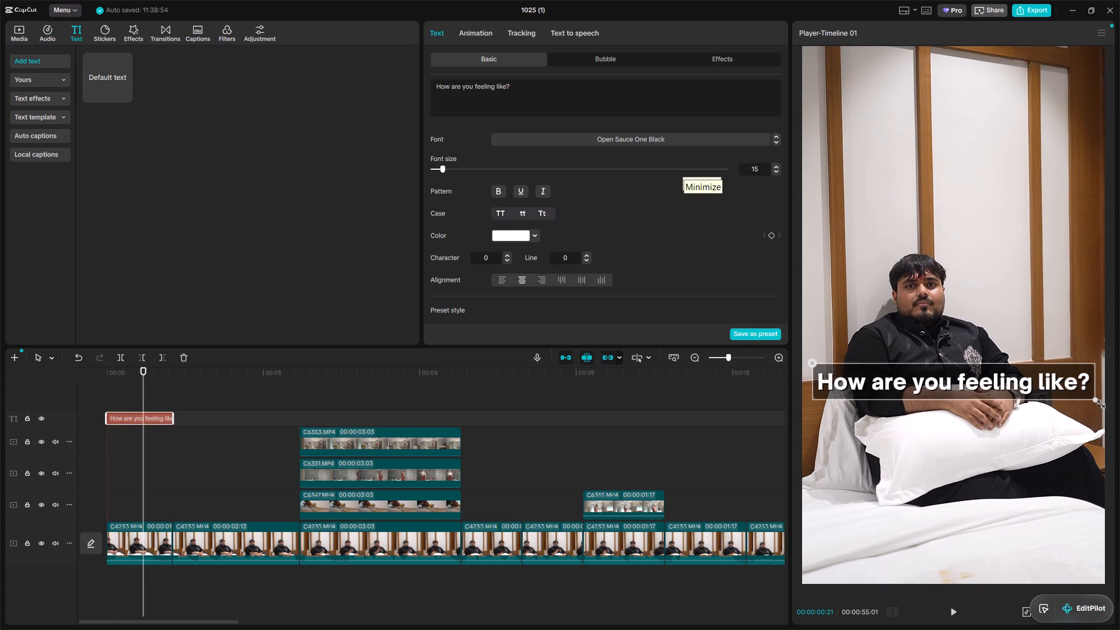
{"action": "left_click_drag", "start_coordinate": [1097, 401], "coordinate": [1019, 373]}
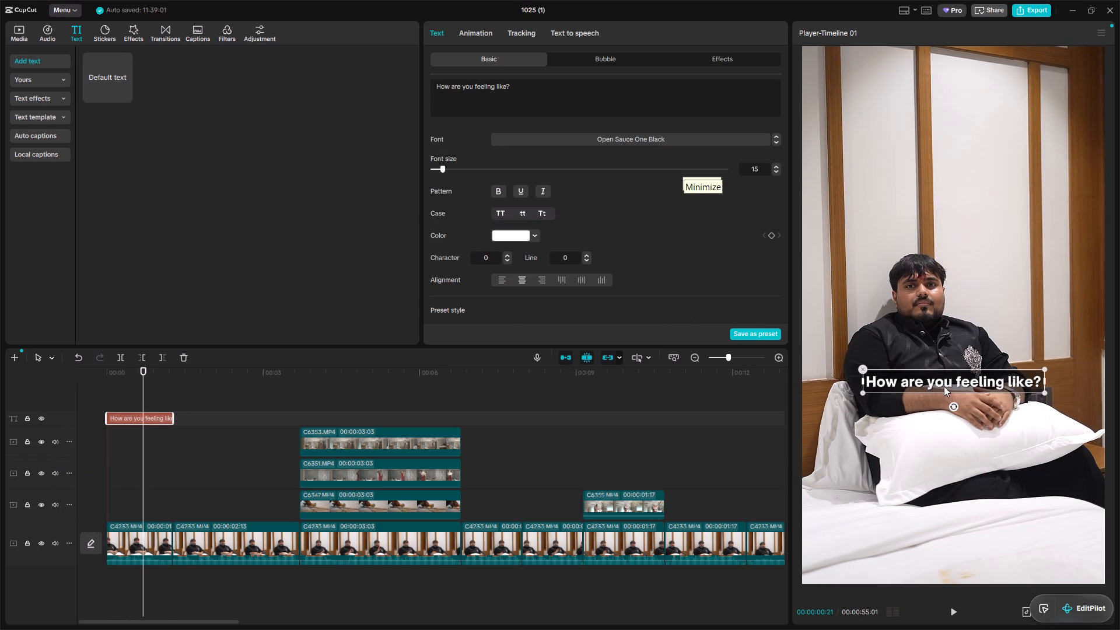
{"action": "left_click", "coordinate": [939, 375]}
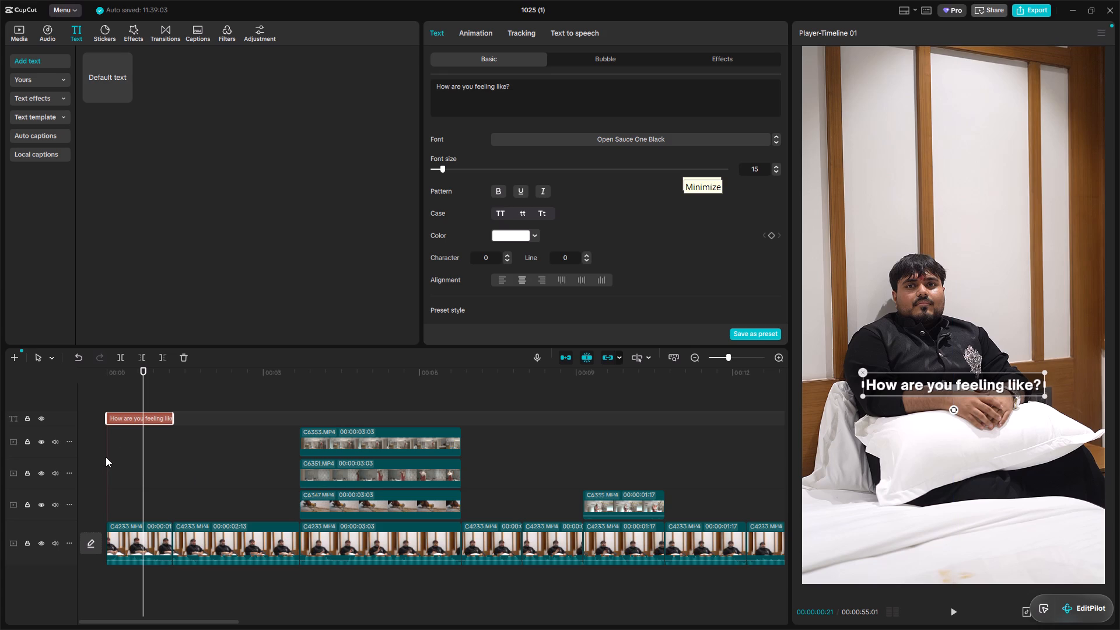
Play the opening from the start to check the caption against the first clip.
{"action": "left_click", "coordinate": [131, 442]}
{"action": "left_click_drag", "start_coordinate": [131, 442], "coordinate": [0, 407]}
{"action": "key", "text": "space"}
{"action": "scroll", "coordinate": [155, 460], "scroll_direction": "up", "scroll_amount": 6, "text": "ctrl"}
{"action": "key", "text": "space"}
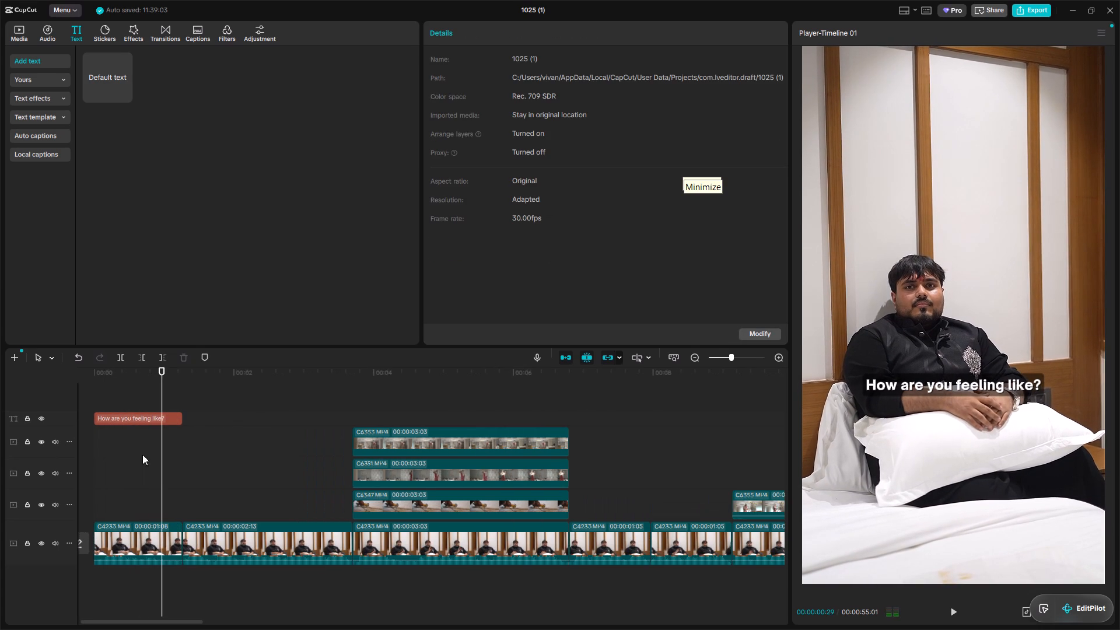
{"action": "left_click", "coordinate": [141, 414]}
{"action": "key", "text": "space"}
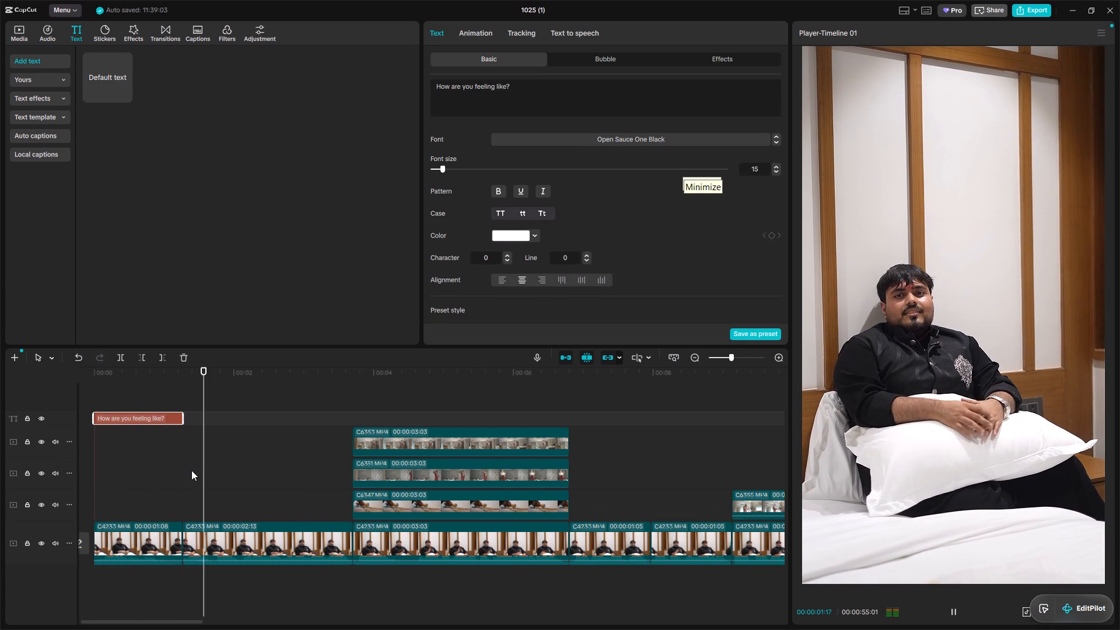
{"action": "key", "text": "space"}
Copy the caption, paste it at the first cut (00:00:01:08), and extend the copy's end along the rest of the timeline.
{"action": "left_click", "coordinate": [191, 470]}
{"action": "left_click_drag", "start_coordinate": [187, 469], "coordinate": [181, 467]}
{"action": "left_click", "coordinate": [181, 467]}
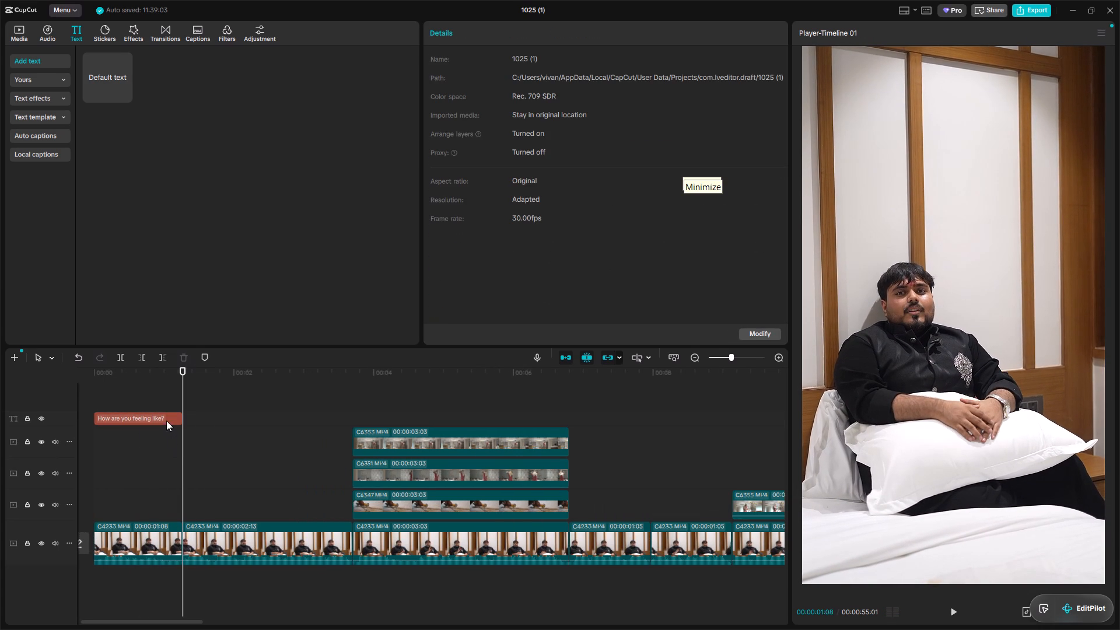
{"action": "left_click", "coordinate": [166, 421]}
{"action": "key", "text": "ctrl+c"}
{"action": "key", "text": "ctrl+v"}
{"action": "left_click_drag", "start_coordinate": [272, 414], "coordinate": [880, 402]}
{"action": "scroll", "coordinate": [487, 461], "scroll_direction": "up", "scroll_amount": 7, "text": "alt"}
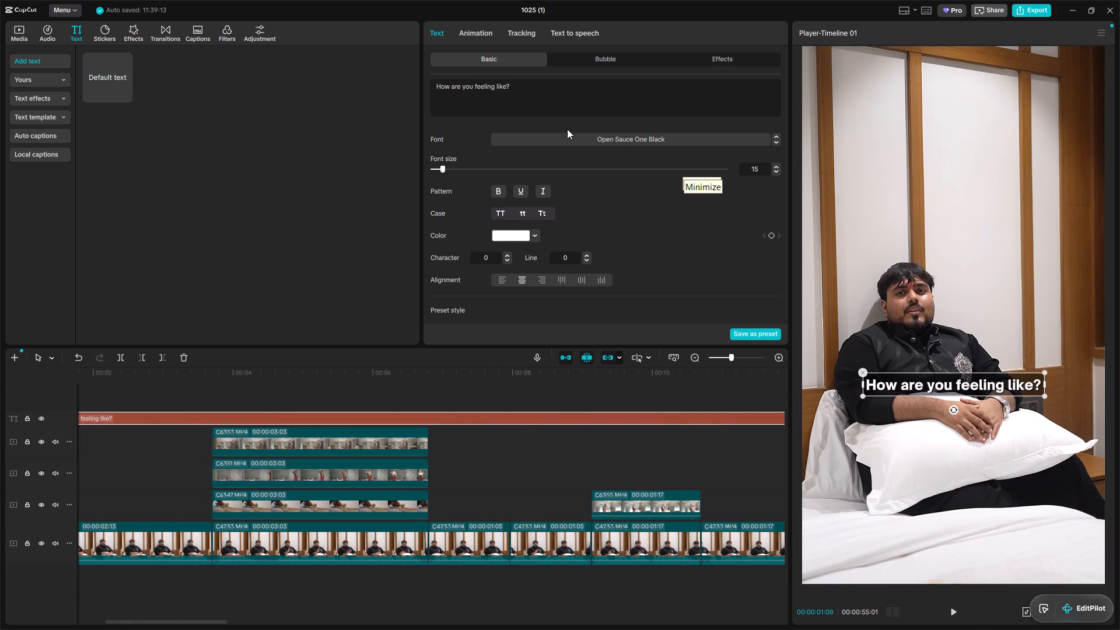
Change the copied caption's font to Behind The Nineties Semibold.
{"action": "left_click", "coordinate": [570, 141]}
{"action": "scroll", "coordinate": [545, 260], "scroll_direction": "up", "scroll_amount": 7}
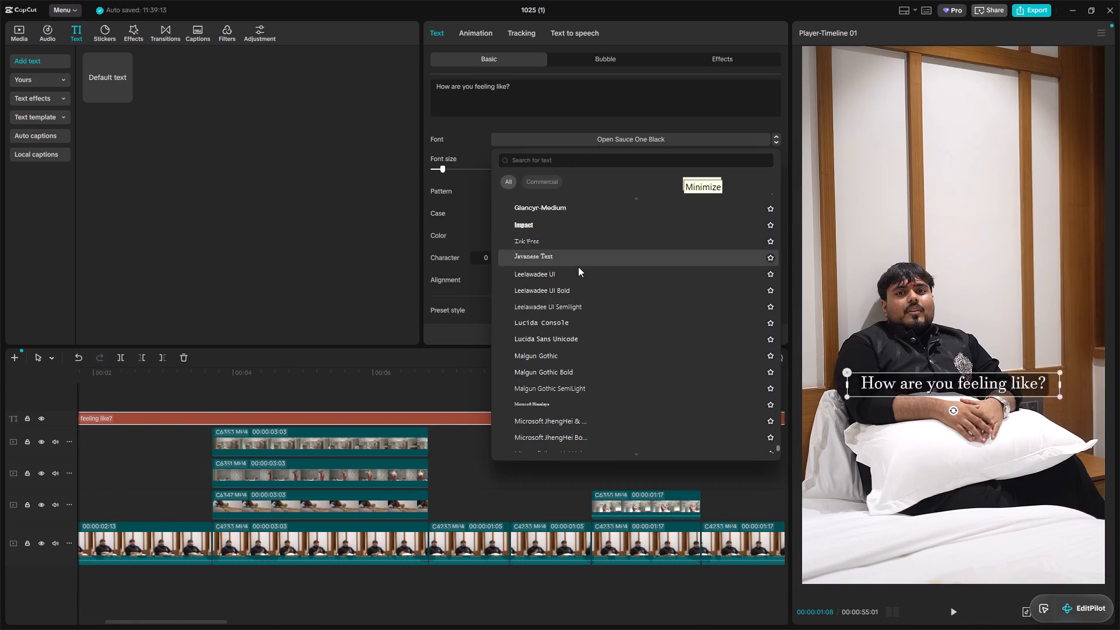
{"action": "left_click_drag", "start_coordinate": [779, 363], "coordinate": [731, 155]}
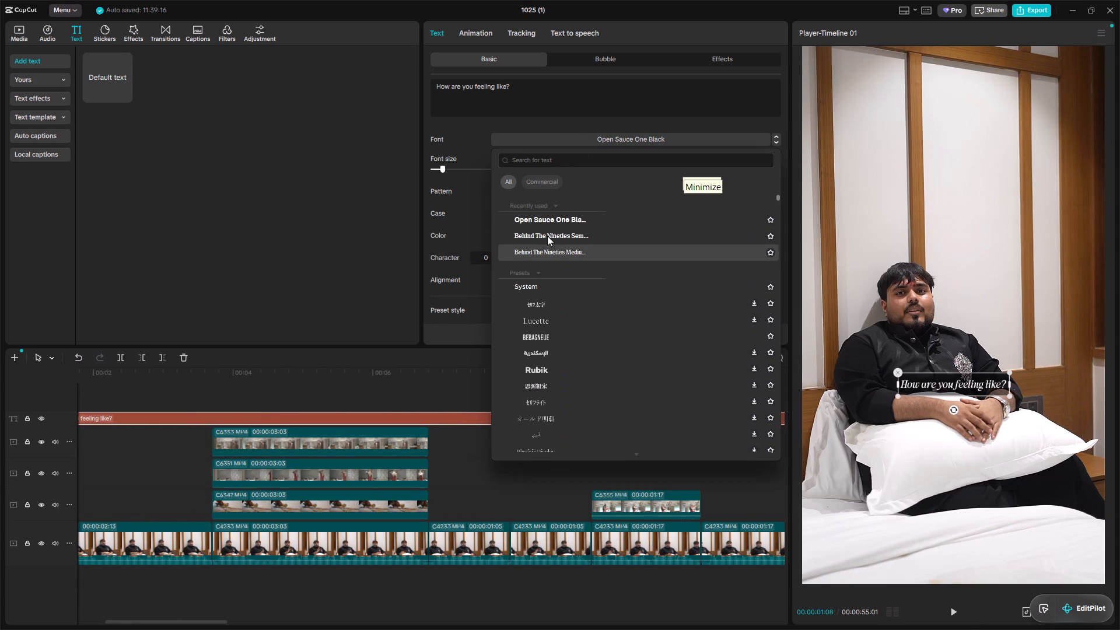
{"action": "left_click", "coordinate": [548, 237]}
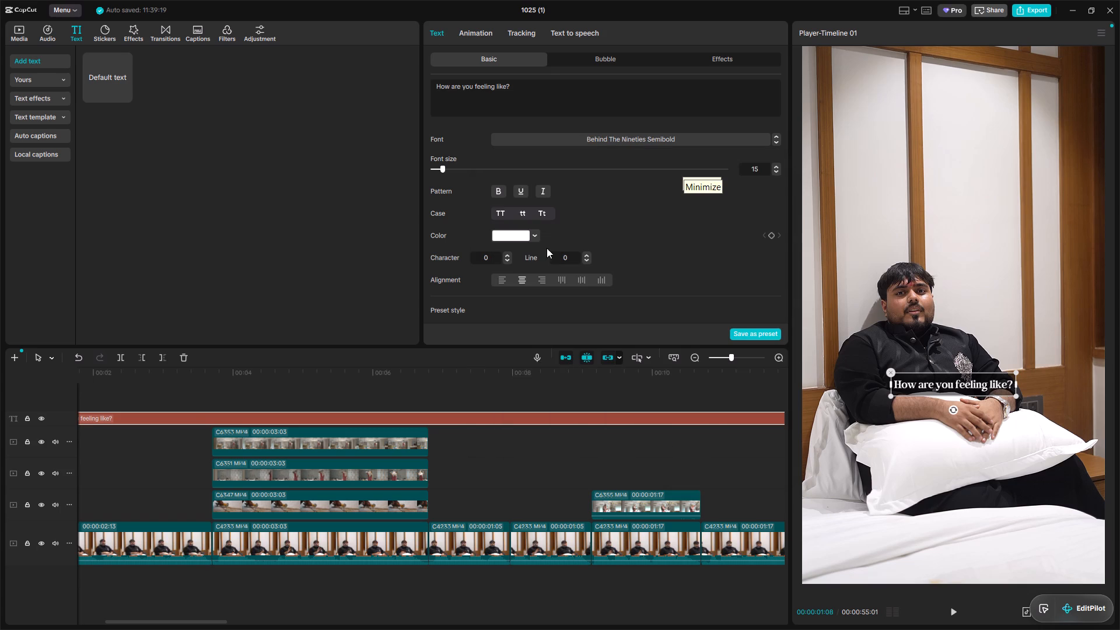
{"action": "scroll", "coordinate": [223, 540], "scroll_direction": "up", "scroll_amount": 6, "text": "alt"}
{"action": "scroll", "coordinate": [191, 446], "scroll_direction": "up", "scroll_amount": 7, "text": "ctrl"}
{"action": "left_click", "coordinate": [213, 411]}
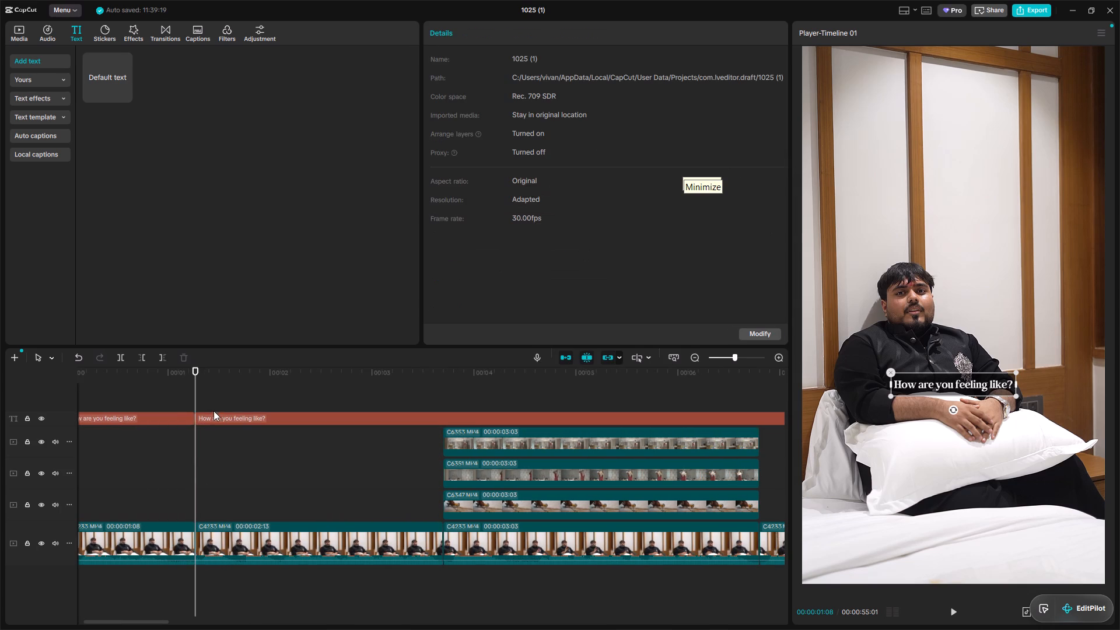
Change the colour of the first "How are you feeling like?" caption to yellow.
{"action": "left_click", "coordinate": [195, 394]}
{"action": "left_click", "coordinate": [163, 391]}
{"action": "left_click", "coordinate": [164, 415]}
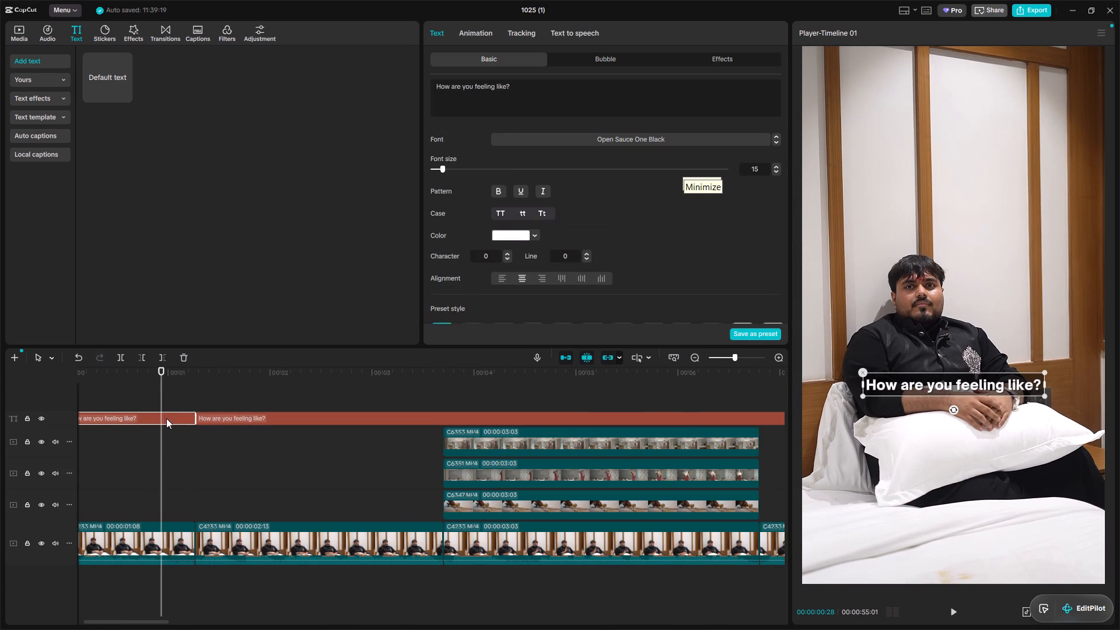
{"action": "left_click", "coordinate": [480, 89]}
{"action": "key", "text": "ctrl+a"}
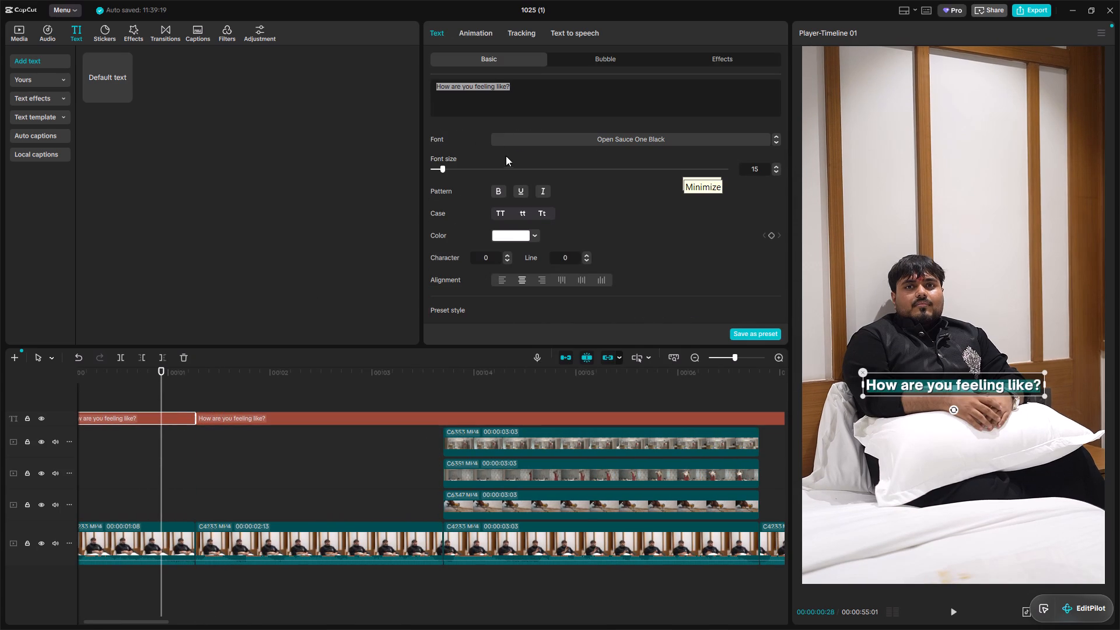
{"action": "left_click", "coordinate": [507, 238]}
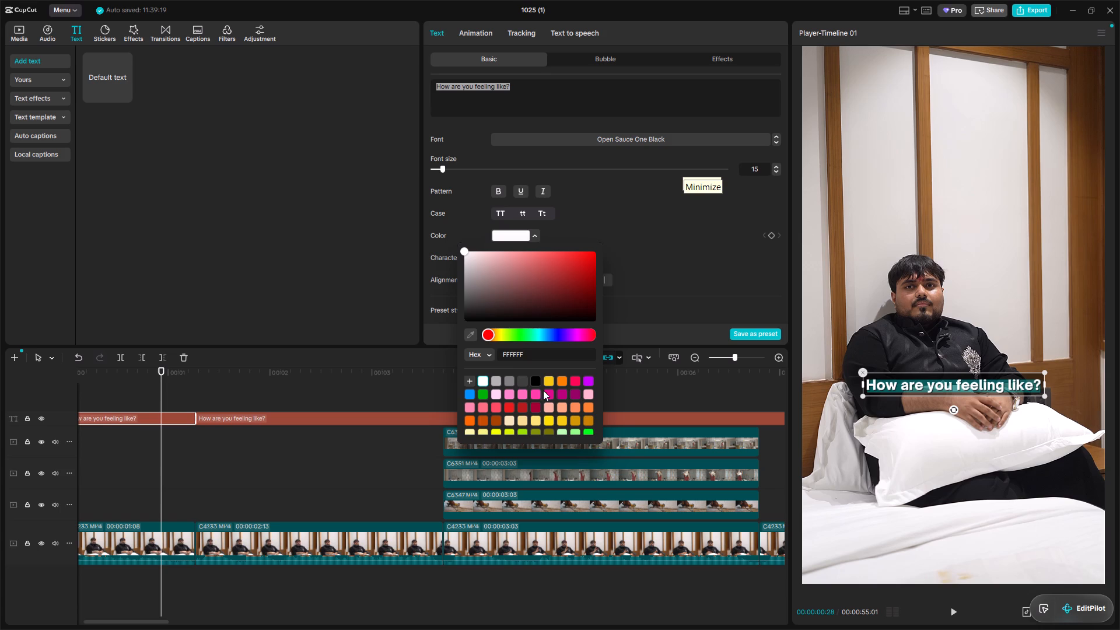
{"action": "left_click", "coordinate": [549, 421]}
{"action": "left_click", "coordinate": [709, 194]}
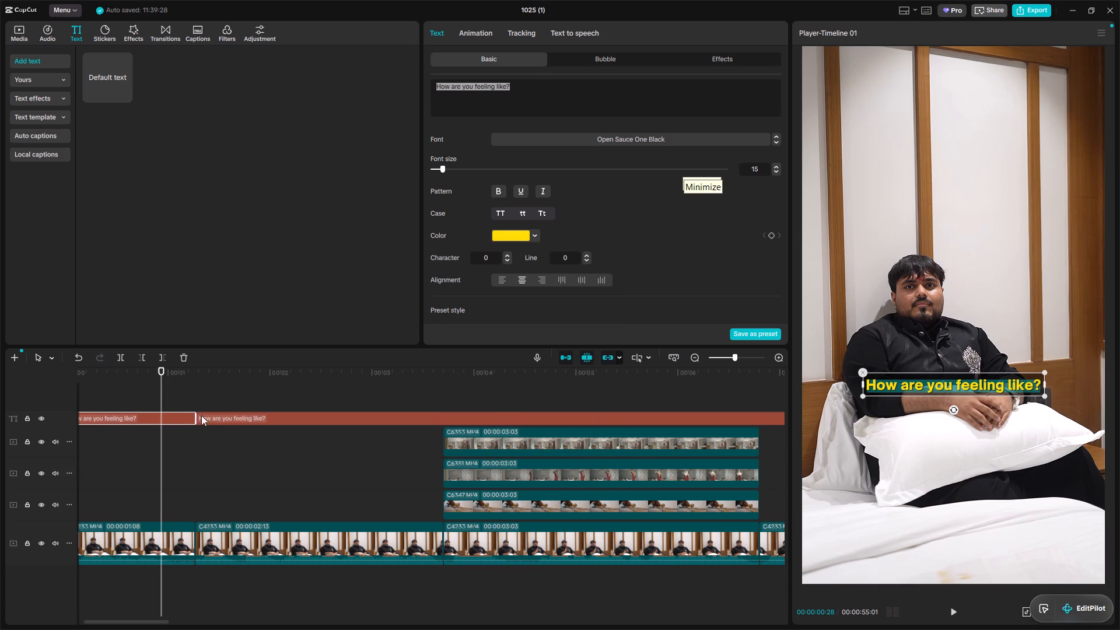
{"action": "left_click", "coordinate": [482, 75]}
{"action": "left_click", "coordinate": [482, 85]}
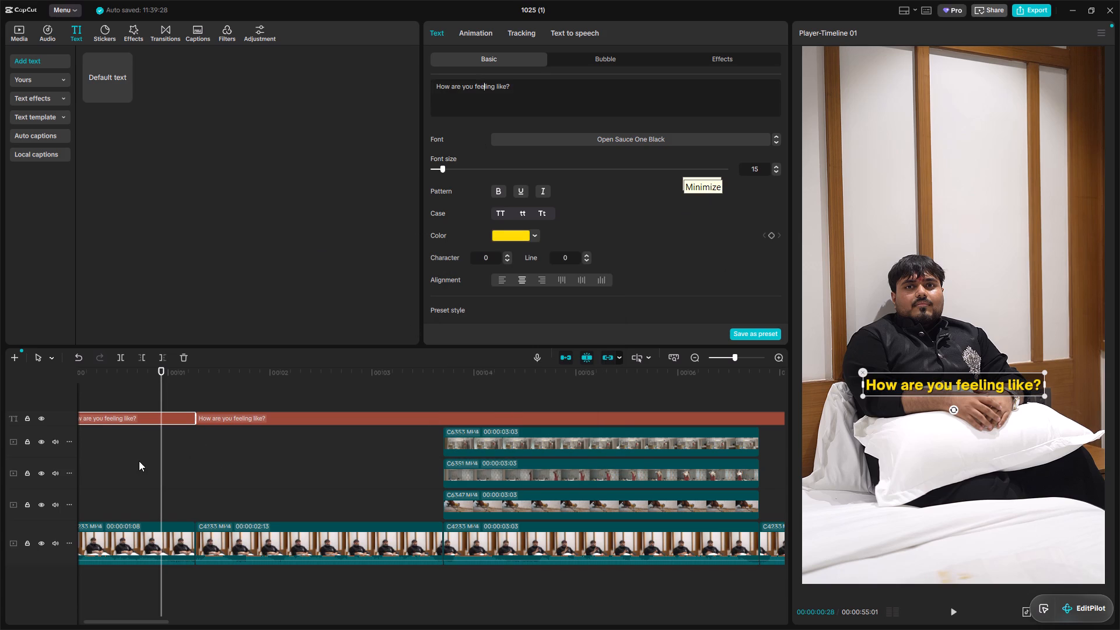
Play the opening from the start and across the first cut to check both captions against the speech.
{"action": "left_click", "coordinate": [138, 457]}
{"action": "left_click_drag", "start_coordinate": [138, 457], "coordinate": [0, 450]}
{"action": "key", "text": "space"}
{"action": "scroll", "coordinate": [128, 459], "scroll_direction": "up", "scroll_amount": 7, "text": "ctrl"}
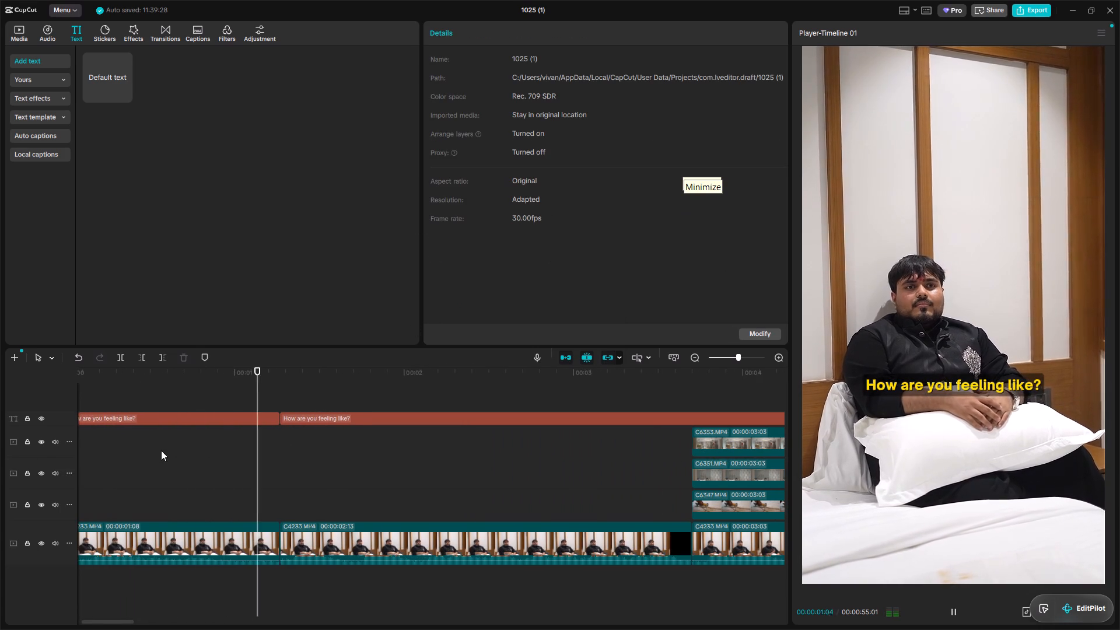
{"action": "scroll", "coordinate": [199, 452], "scroll_direction": "down", "scroll_amount": 1, "text": "alt"}
{"action": "key", "text": "space"}
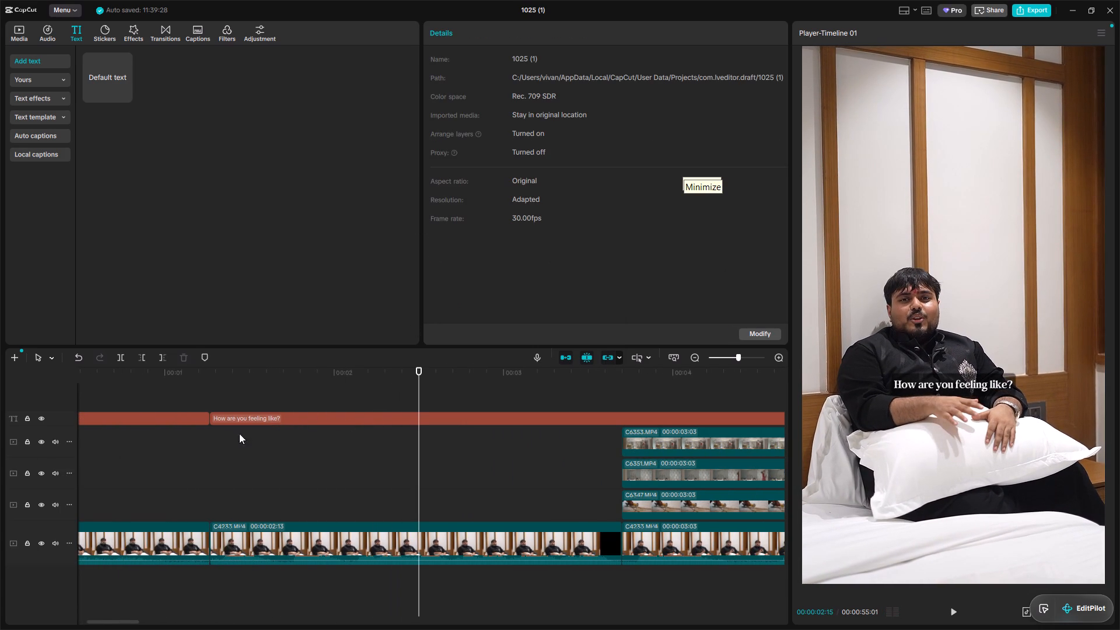
{"action": "left_click", "coordinate": [208, 433]}
{"action": "key", "text": "space"}
{"action": "key", "text": "space"}
Turn off the background of the second caption, the one starting at the first cut.
{"action": "left_click", "coordinate": [328, 415]}
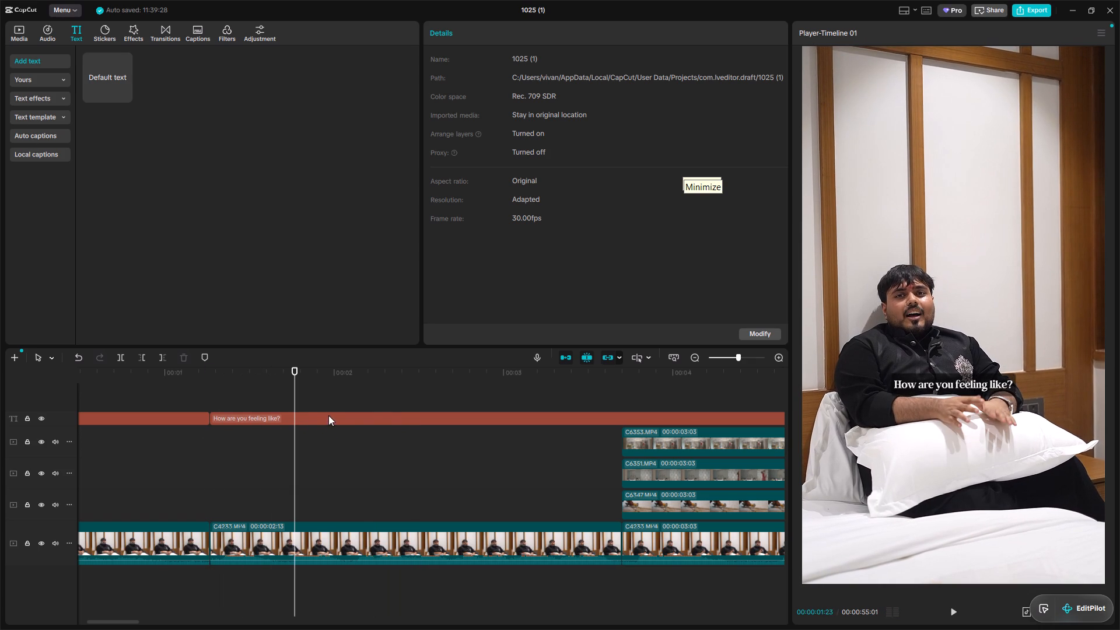
{"action": "scroll", "coordinate": [454, 214], "scroll_direction": "down", "scroll_amount": 5}
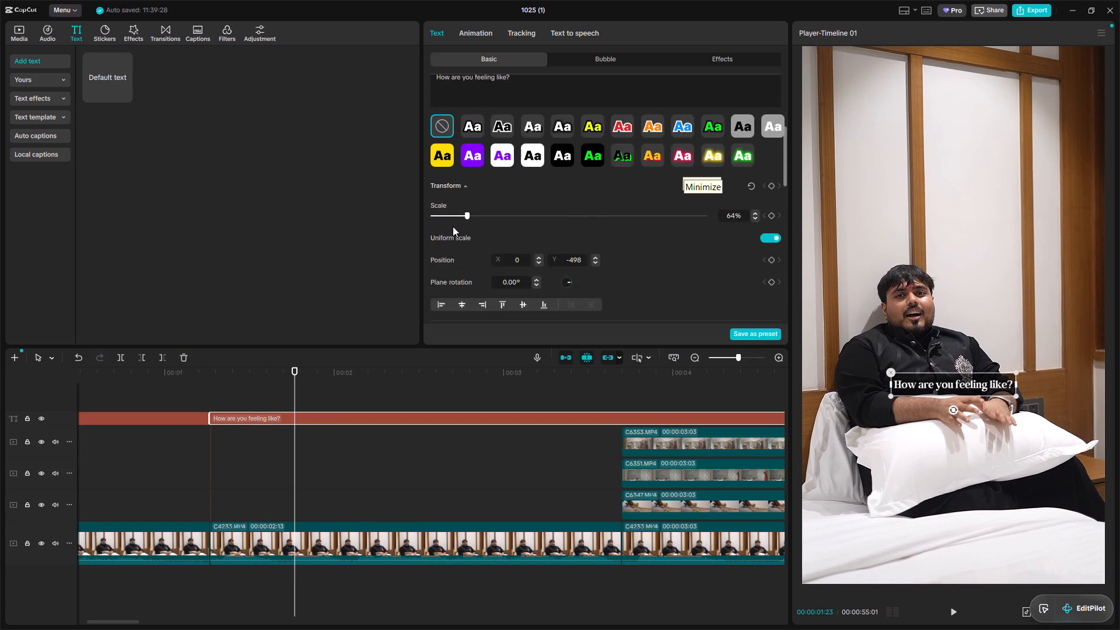
{"action": "scroll", "coordinate": [453, 226], "scroll_direction": "down", "scroll_amount": 4}
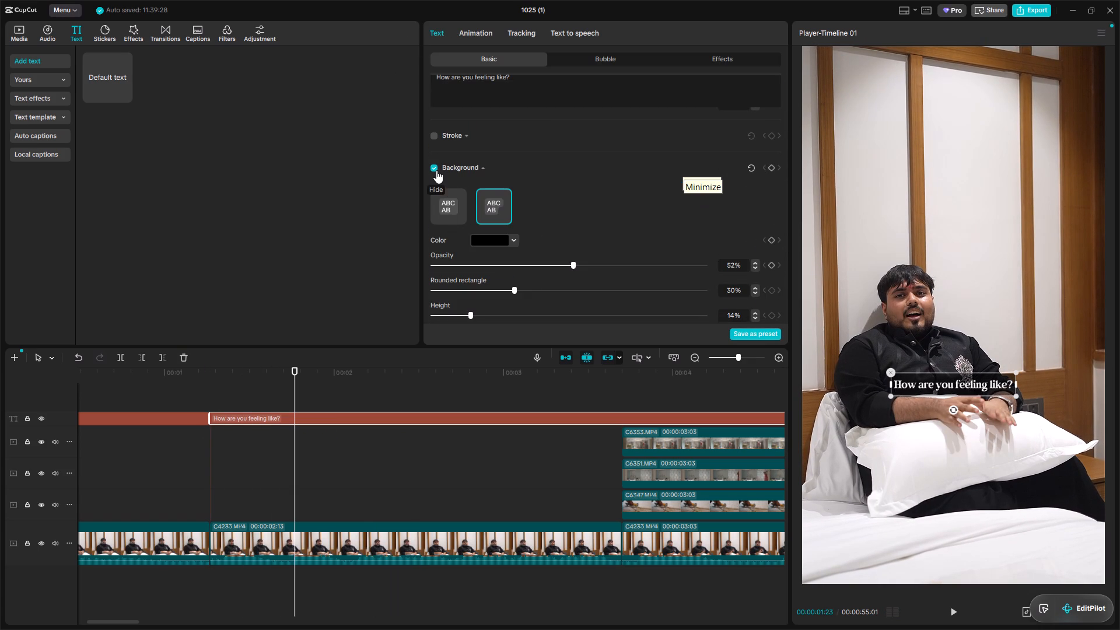
{"action": "left_click", "coordinate": [436, 170]}
{"action": "scroll", "coordinate": [926, 368], "scroll_direction": "up", "scroll_amount": 2, "text": "ctrl"}
{"action": "scroll", "coordinate": [934, 385], "scroll_direction": "down", "scroll_amount": 1, "text": "ctrl"}
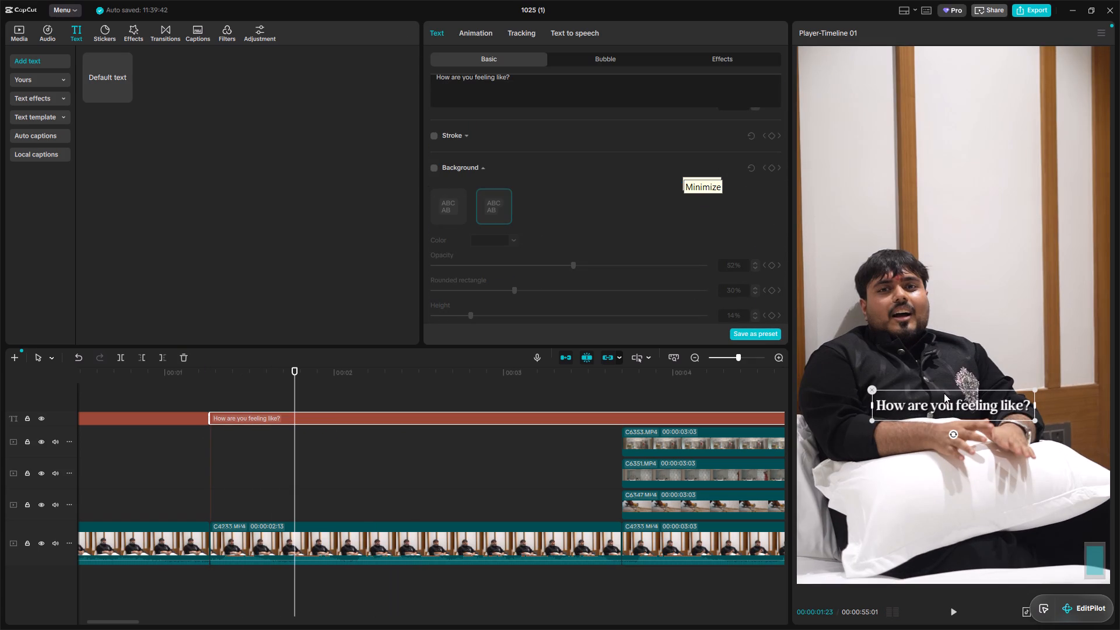
{"action": "scroll", "coordinate": [944, 393], "scroll_direction": "down", "scroll_amount": 3, "text": "ctrl"}
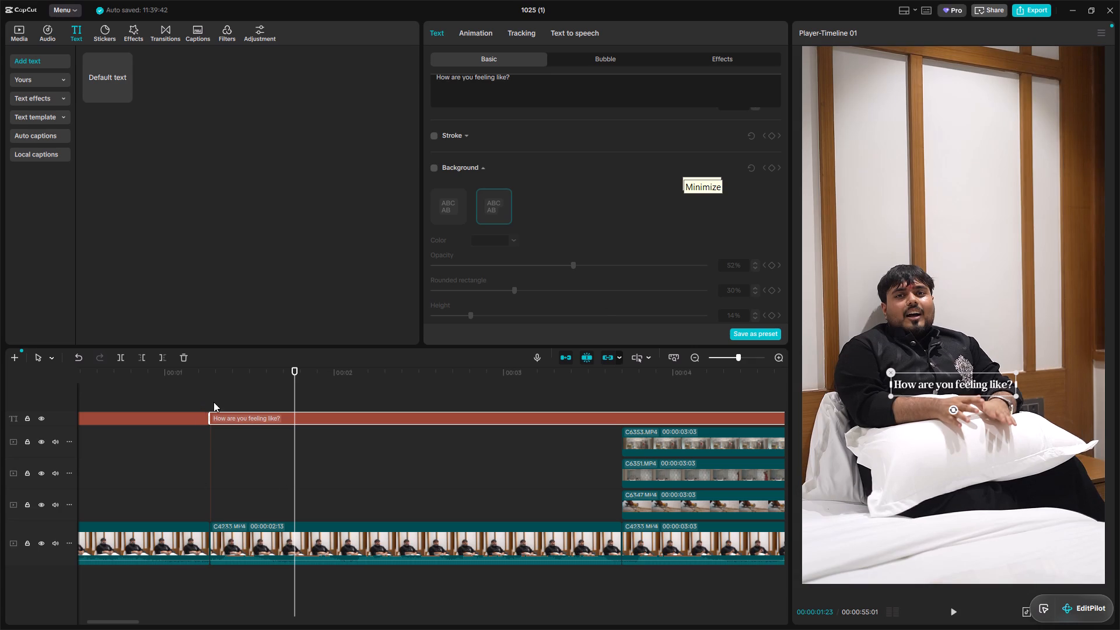
Replace the second caption's text with "Guys" and split it at 00:00:01:20, where that word ends.
{"action": "left_click", "coordinate": [213, 402]}
{"action": "left_click", "coordinate": [225, 416]}
{"action": "key", "text": "space"}
{"action": "key", "text": "space"}
{"action": "left_click", "coordinate": [500, 89], "text": "ctrl"}
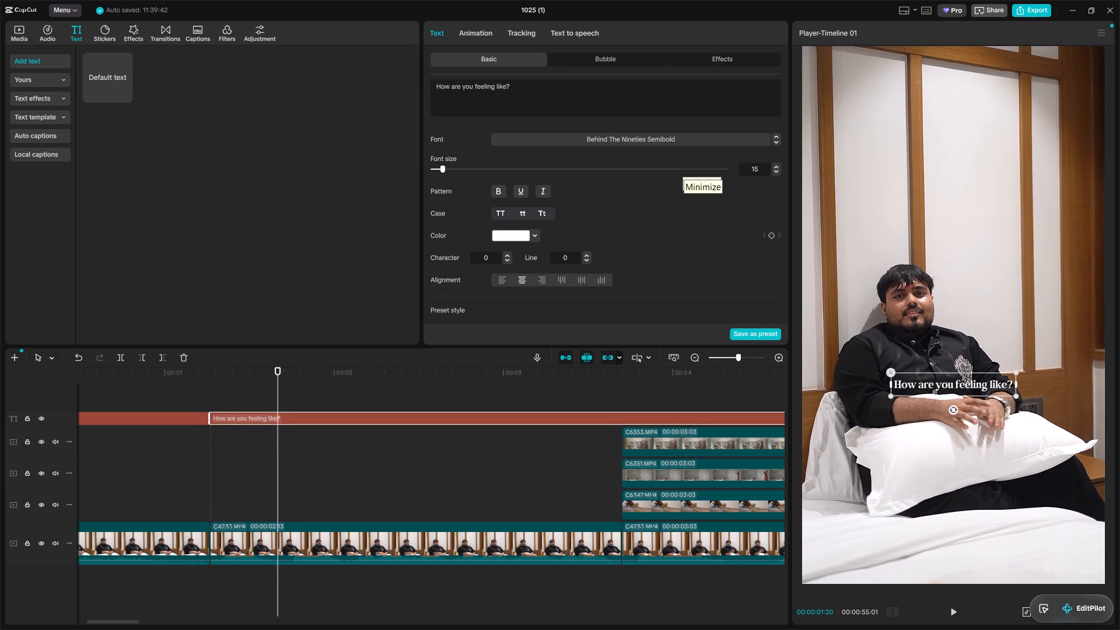
{"action": "key", "text": "ctrl+a"}
{"action": "type", "text": "Guys"}
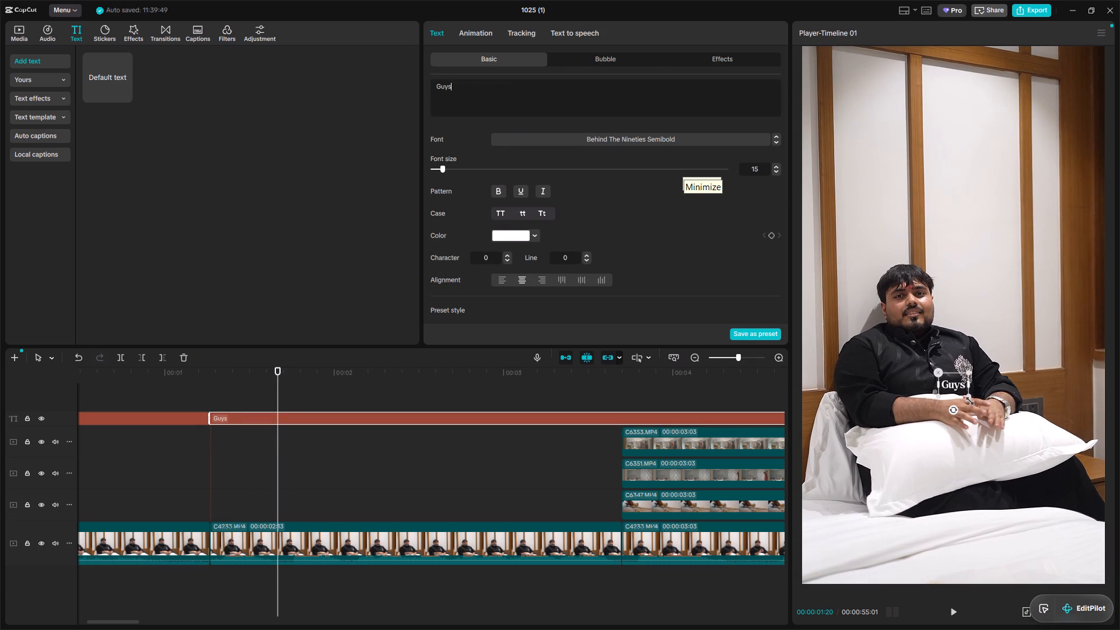
{"action": "key", "text": "ctrl+b"}
{"action": "left_click", "coordinate": [314, 415]}
Change the caption starting at 00:00:01:20 to "I'm Feeling" and split it at 00:00:02:00.
{"action": "key", "text": "space"}
{"action": "key", "text": "space"}
{"action": "left_click", "coordinate": [277, 402]}
{"action": "key", "text": "space"}
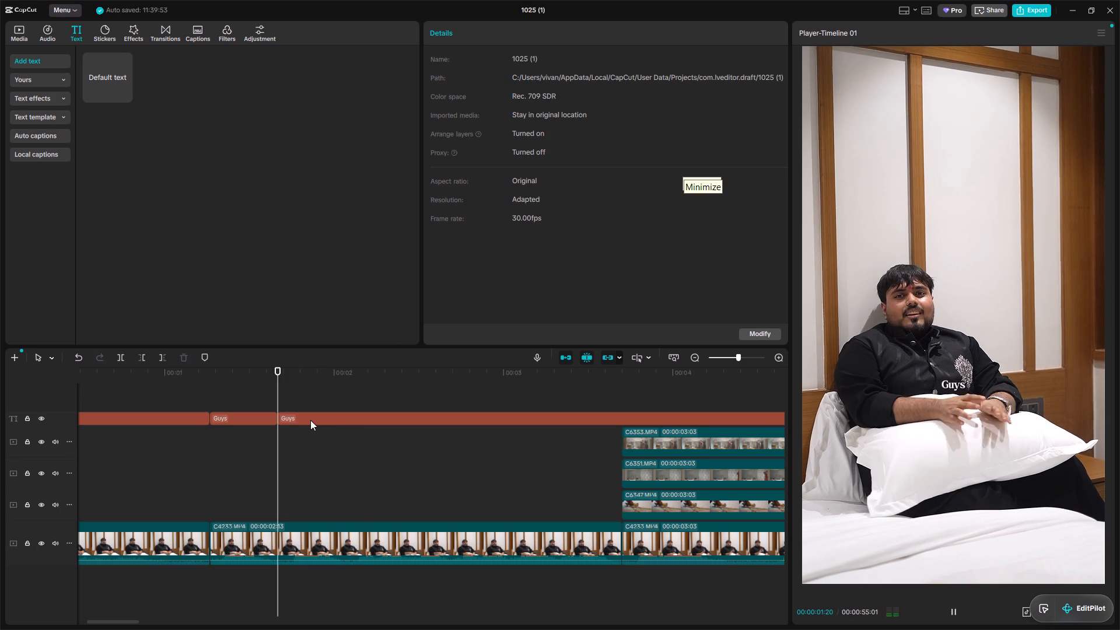
{"action": "key", "text": "space"}
{"action": "left_click", "coordinate": [317, 416]}
{"action": "left_click", "coordinate": [463, 93]}
{"action": "key", "text": "ctrl+a"}
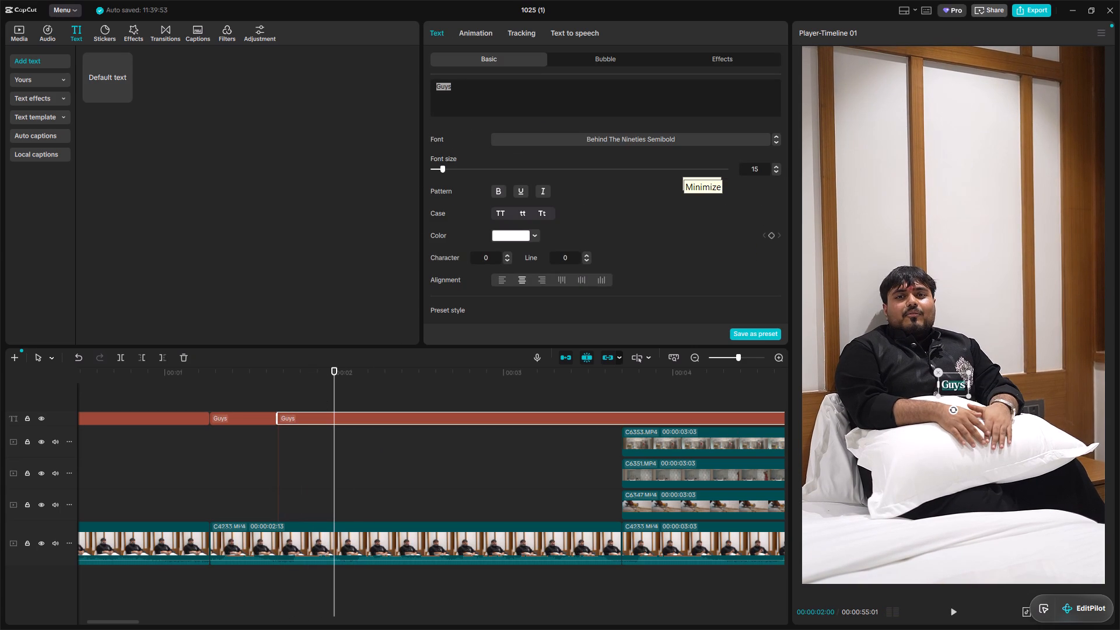
{"action": "key", "text": "shift+i"}
{"action": "type", "text": "'m Feeling"}
{"action": "key", "text": "ctrl+b"}
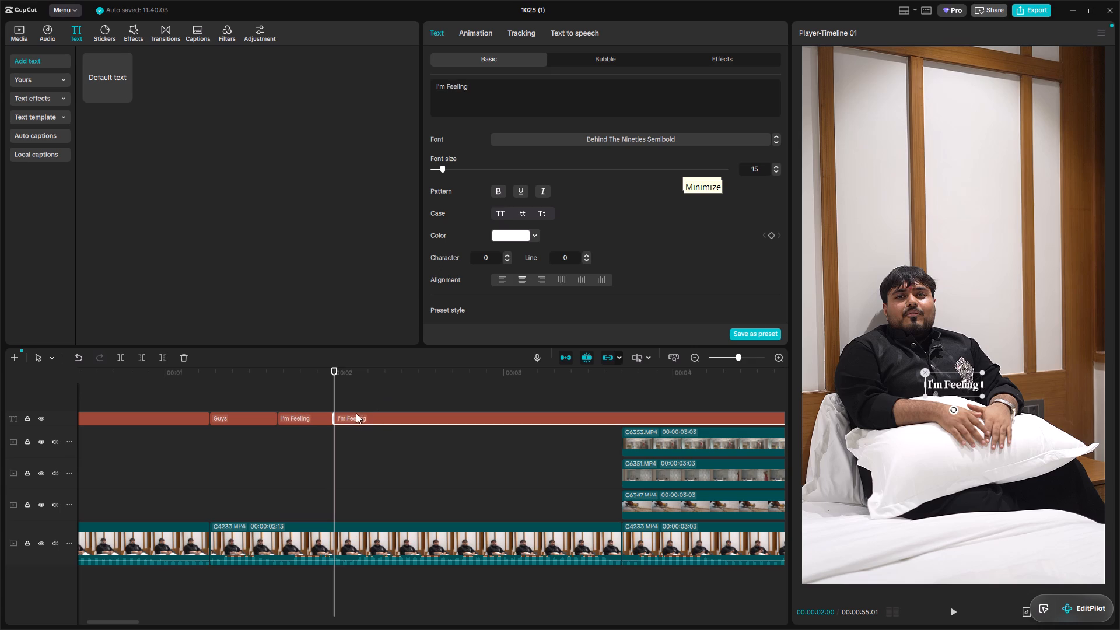
{"action": "left_click", "coordinate": [356, 412]}
Add "exhausted" on a second line of the caption starting at 00:00:02:00 and split it at 00:00:02:29.
{"action": "left_click", "coordinate": [340, 398]}
{"action": "left_click", "coordinate": [334, 395]}
{"action": "key", "text": "space"}
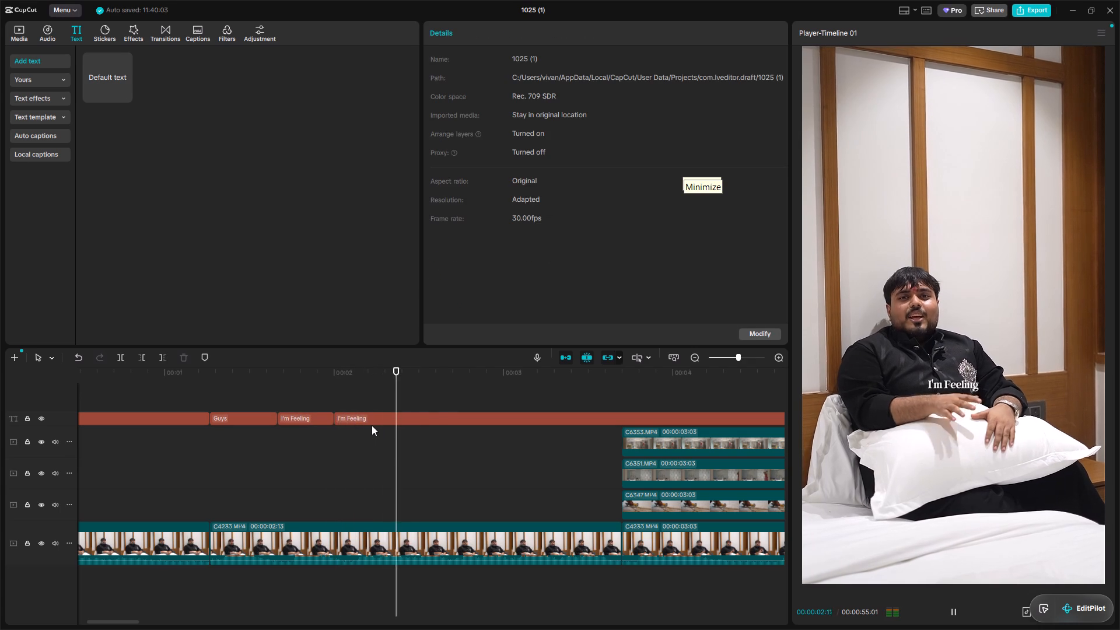
{"action": "key", "text": "space"}
{"action": "left_click", "coordinate": [286, 391]}
{"action": "key", "text": "space"}
{"action": "key", "text": "space"}
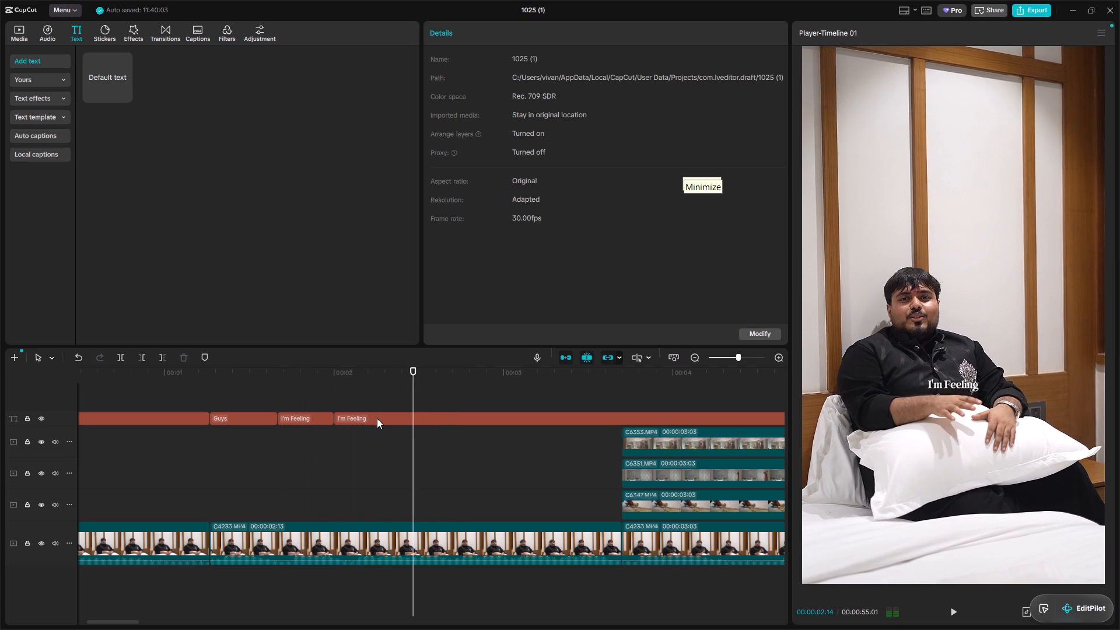
{"action": "left_click", "coordinate": [377, 418]}
{"action": "left_click", "coordinate": [493, 88]}
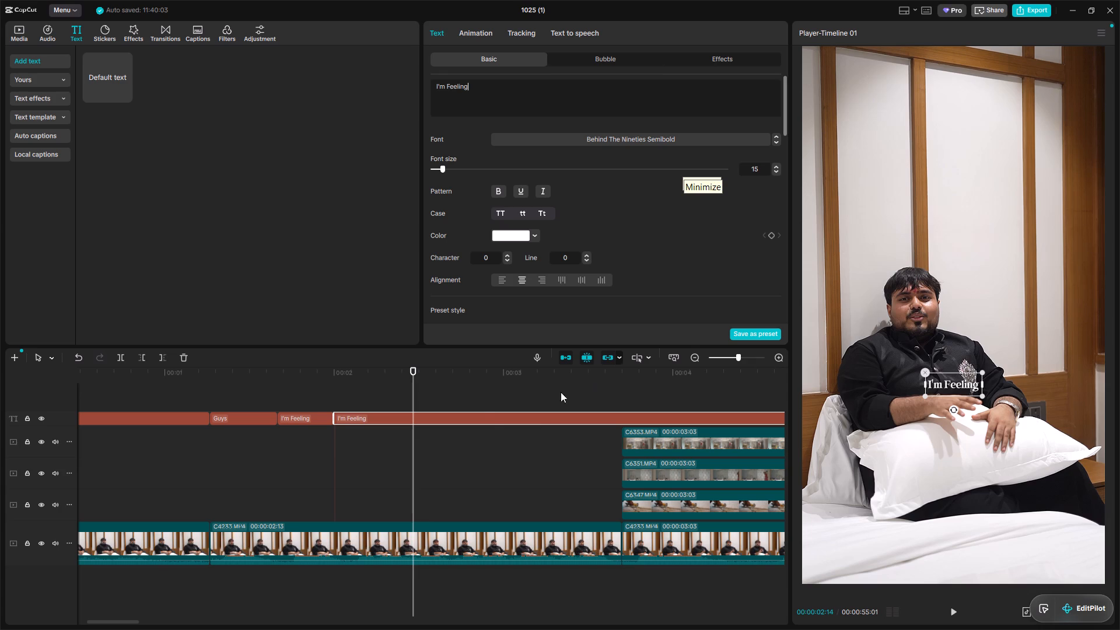
{"action": "left_click", "coordinate": [482, 416]}
{"action": "key", "text": "space"}
{"action": "key", "text": "space"}
{"action": "left_click", "coordinate": [471, 104]}
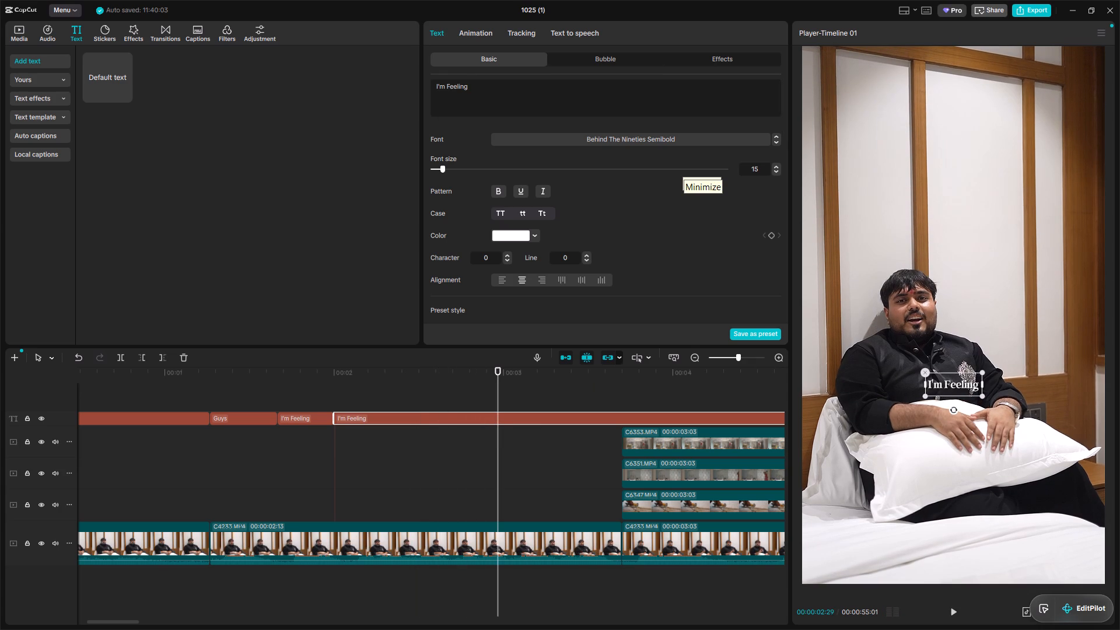
{"action": "key", "text": "Return"}
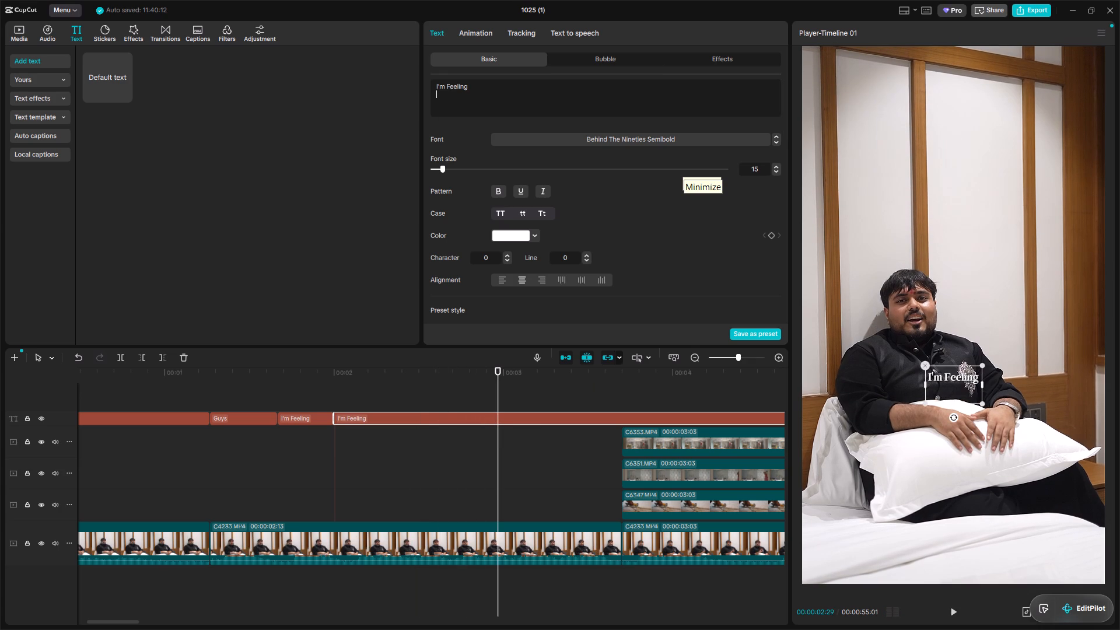
{"action": "type", "text": "exhauste"}
{"action": "key", "text": "d"}
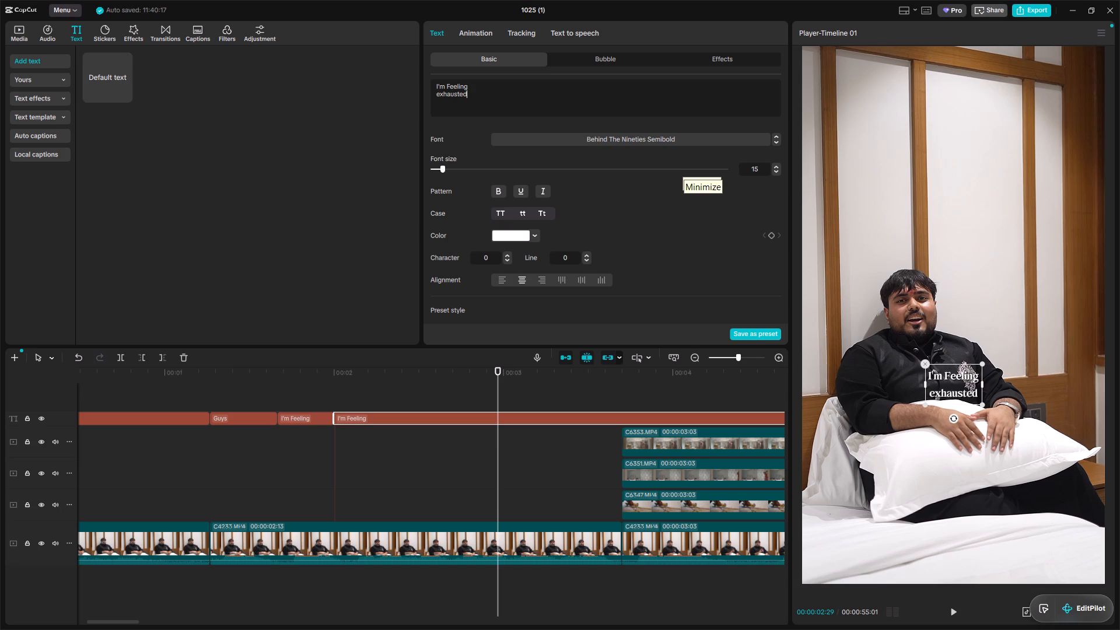
{"action": "key", "text": "ctrl+b"}
{"action": "left_click", "coordinate": [518, 419]}
Replace the text of the caption starting at 00:00:02:29 with "Right now" and split it at 00:00:03:10.
{"action": "key", "text": "space"}
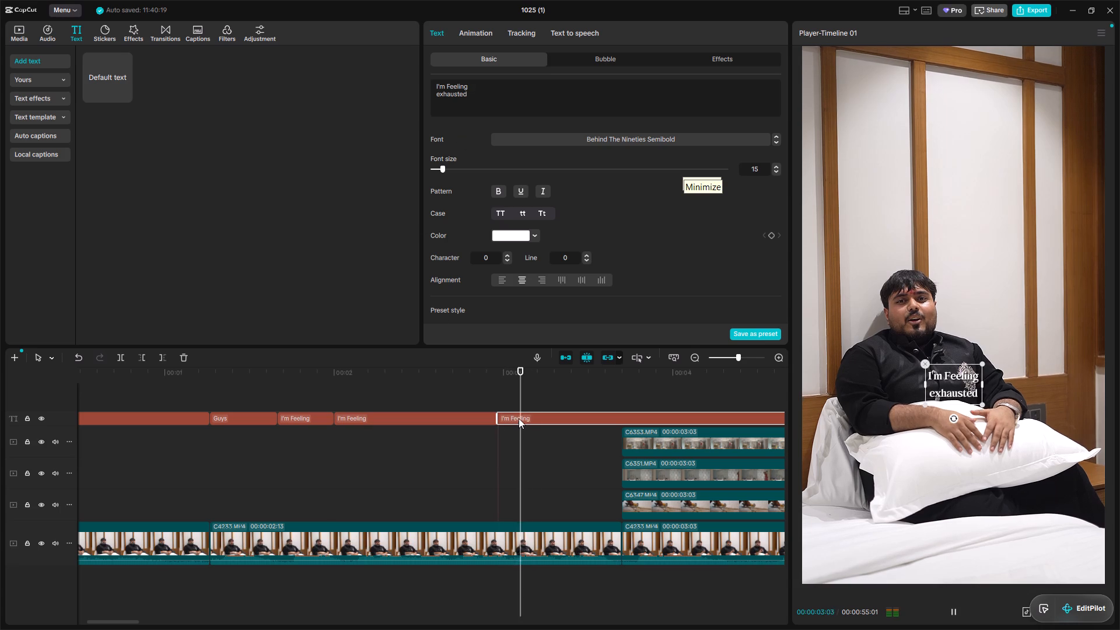
{"action": "key", "text": "space"}
{"action": "key", "text": "space"}
{"action": "key", "text": "space"}
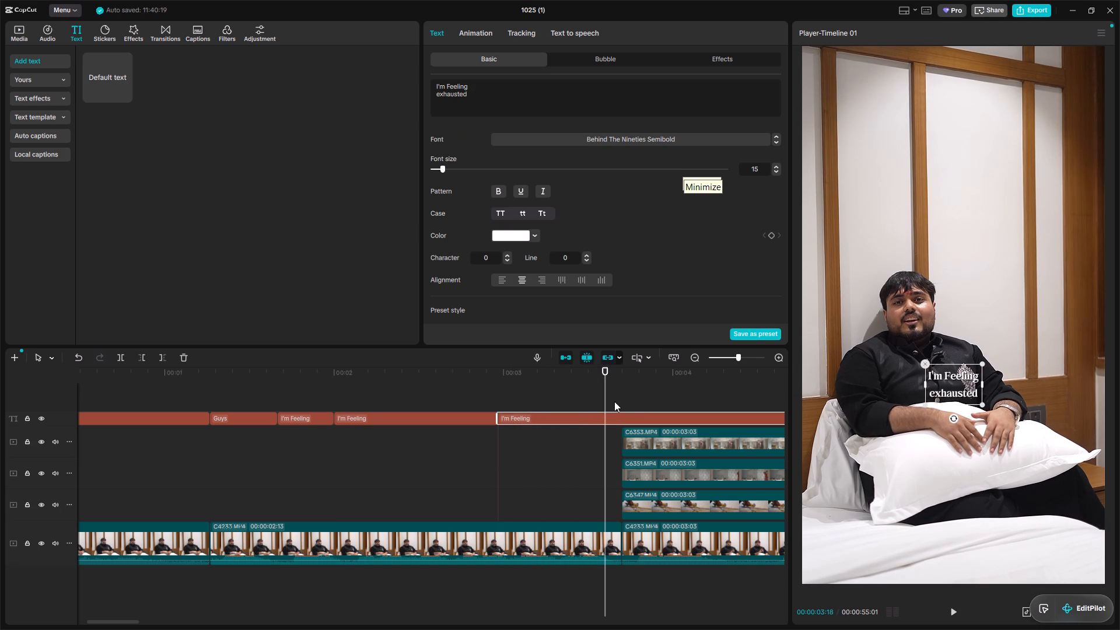
{"action": "left_click", "coordinate": [622, 398]}
{"action": "left_click", "coordinate": [639, 419]}
{"action": "left_click", "coordinate": [508, 401]}
{"action": "left_click", "coordinate": [495, 399]}
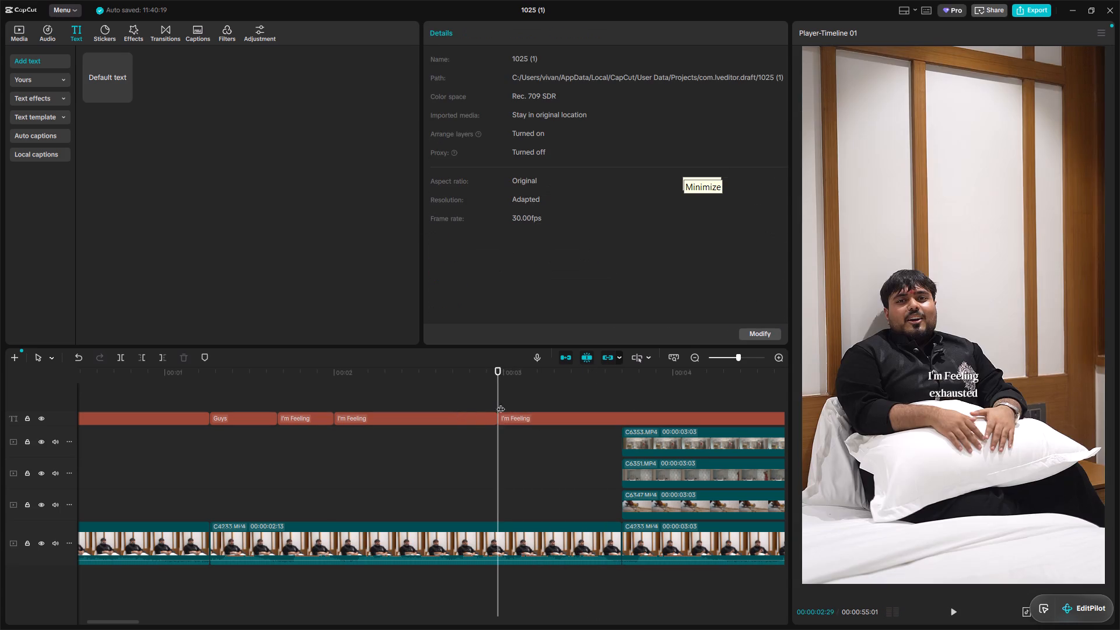
{"action": "key", "text": "space"}
{"action": "key", "text": "space"}
{"action": "left_click", "coordinate": [574, 419]}
{"action": "left_click_drag", "start_coordinate": [505, 113], "coordinate": [505, 103], "text": "ctrl"}
{"action": "key", "text": "ctrl+a"}
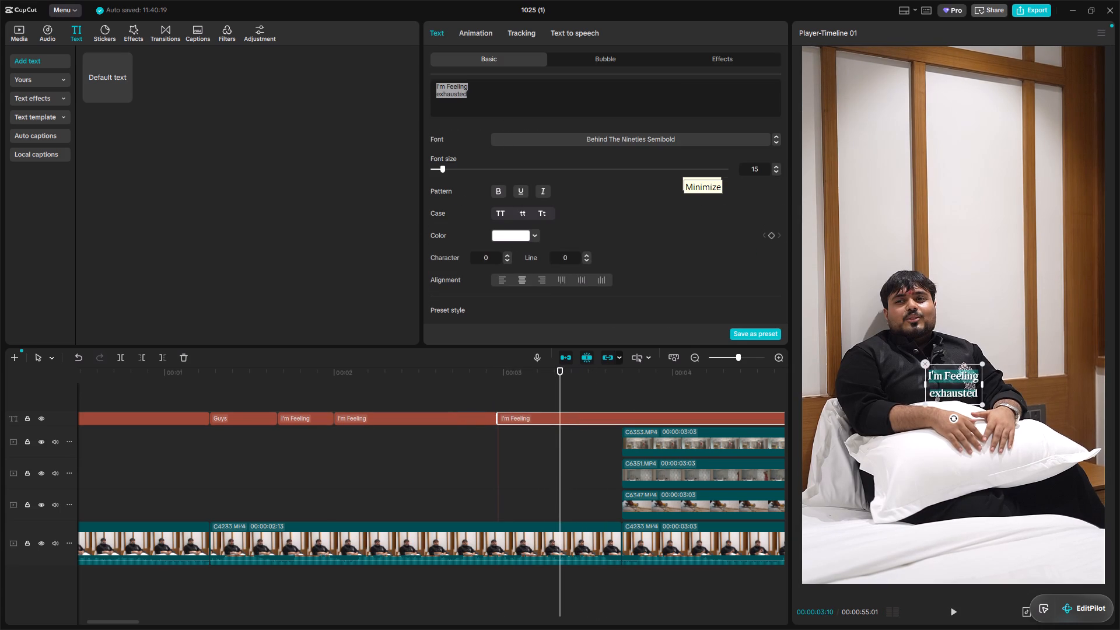
{"action": "type", "text": "Right now"}
{"action": "key", "text": "ctrl+b"}
{"action": "left_click", "coordinate": [587, 419]}
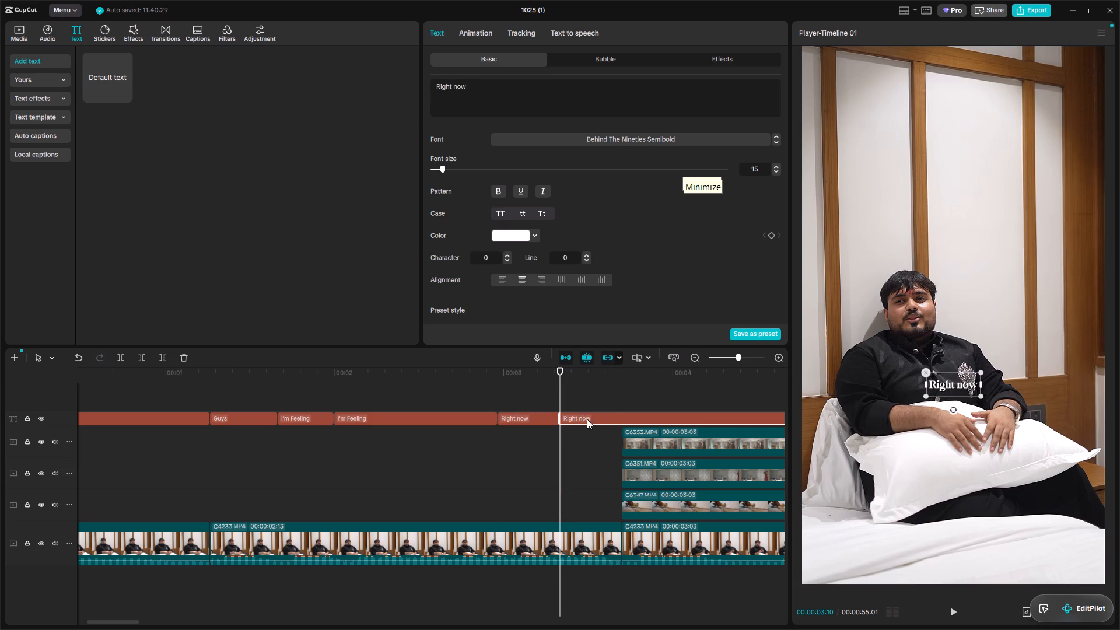
Add "actually" on a second line of the caption starting at 00:00:03:10 and split it at the next cut, 00:00:03:21.
{"action": "left_click", "coordinate": [625, 396]}
{"action": "left_click", "coordinate": [623, 421]}
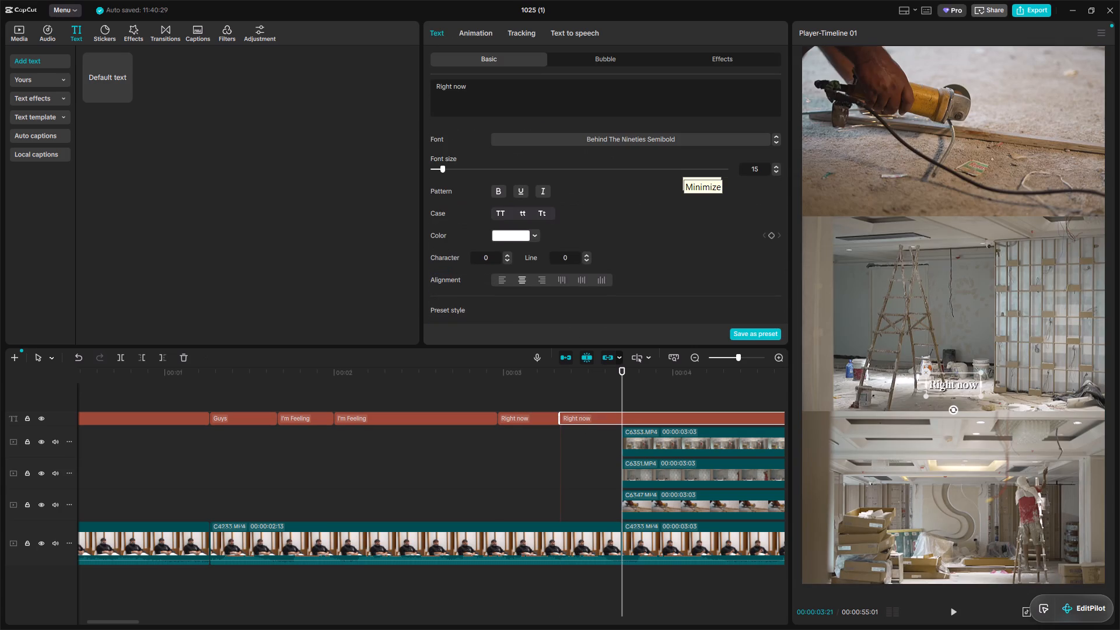
{"action": "left_click", "coordinate": [487, 91]}
{"action": "key", "text": "Return"}
{"action": "type", "text": "actually"}
{"action": "key", "text": "ctrl+b"}
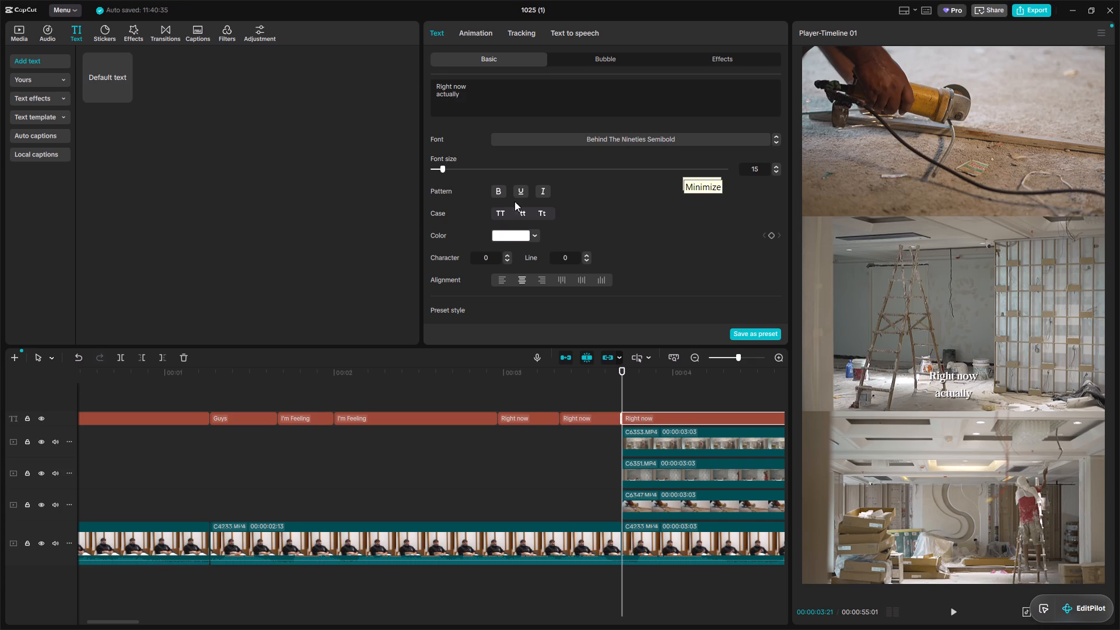
Play back the new captions and tighten the line spacing of the two-line "I'm Feeling exhausted" caption to -7.
{"action": "left_click", "coordinate": [187, 387]}
{"action": "key", "text": "space"}
{"action": "scroll", "coordinate": [238, 409], "scroll_direction": "up", "scroll_amount": 2, "text": "alt"}
{"action": "scroll", "coordinate": [238, 409], "scroll_direction": "down", "scroll_amount": 3, "text": "alt"}
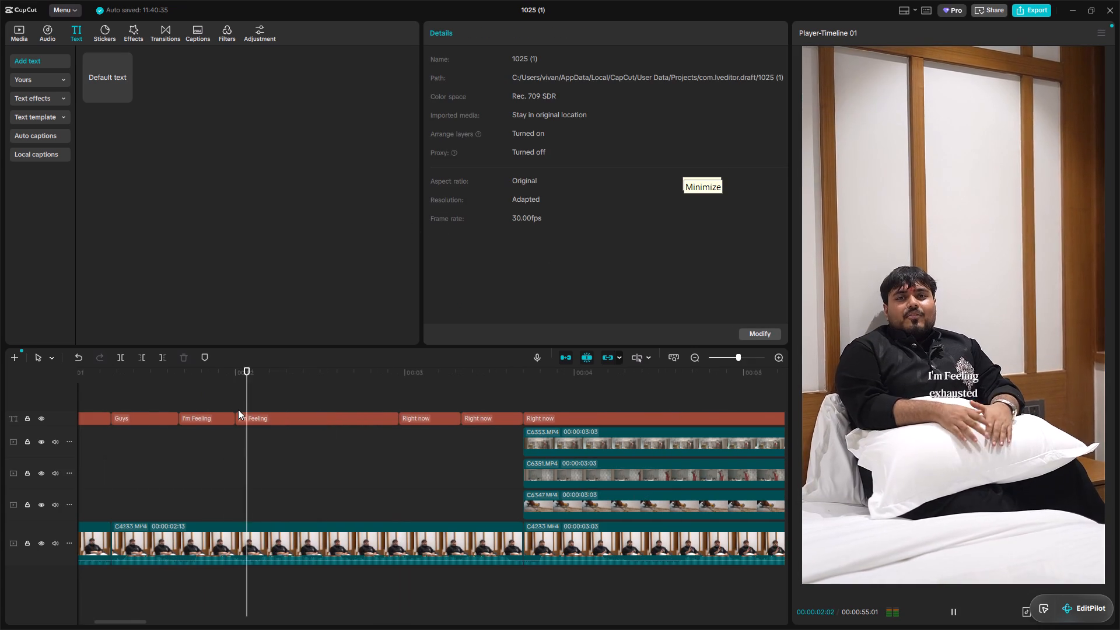
{"action": "scroll", "coordinate": [256, 414], "scroll_direction": "down", "scroll_amount": 1, "text": "alt"}
{"action": "key", "text": "space"}
{"action": "left_click", "coordinate": [243, 416]}
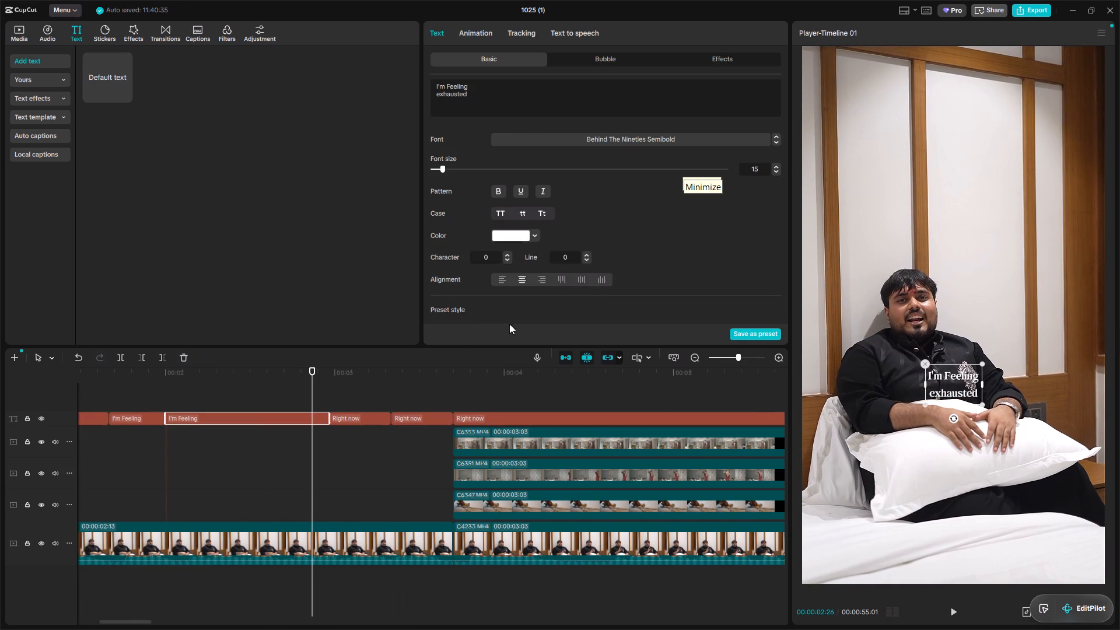
{"action": "scroll", "coordinate": [510, 242], "scroll_direction": "down", "scroll_amount": 1}
{"action": "triple_click", "coordinate": [586, 208]}
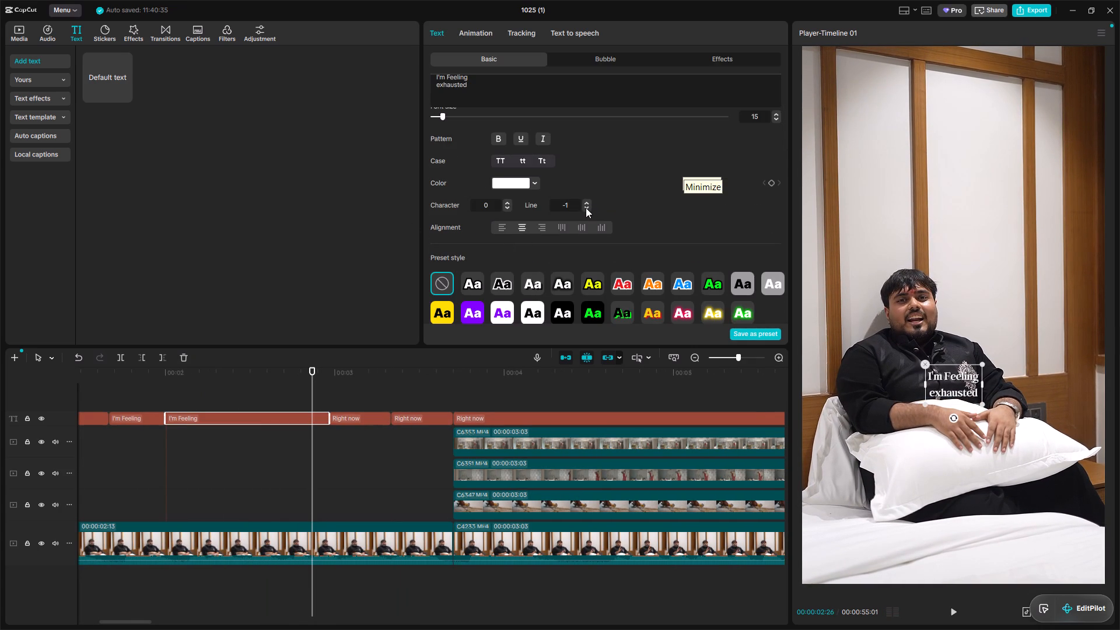
{"action": "triple_click", "coordinate": [586, 208]}
{"action": "left_click", "coordinate": [584, 208]}
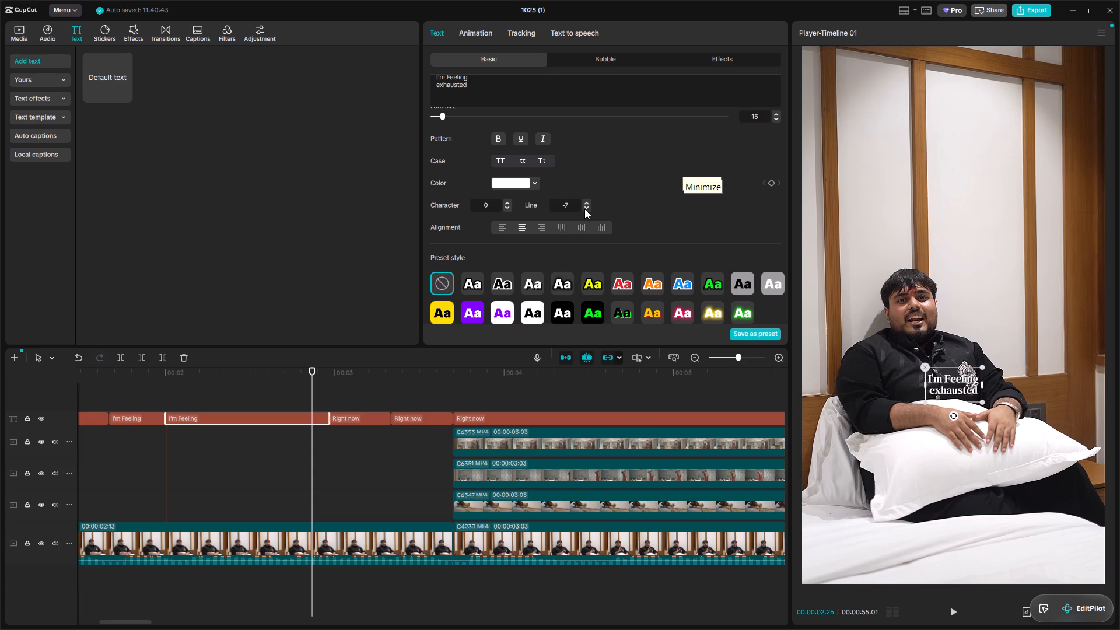
Copy the attributes of the "I'm Feeling exhausted" caption onto the "Right now actually" caption starting at 00:00:03:10.
{"action": "left_click", "coordinate": [256, 416]}
{"action": "key", "text": "space"}
{"action": "key", "text": "space"}
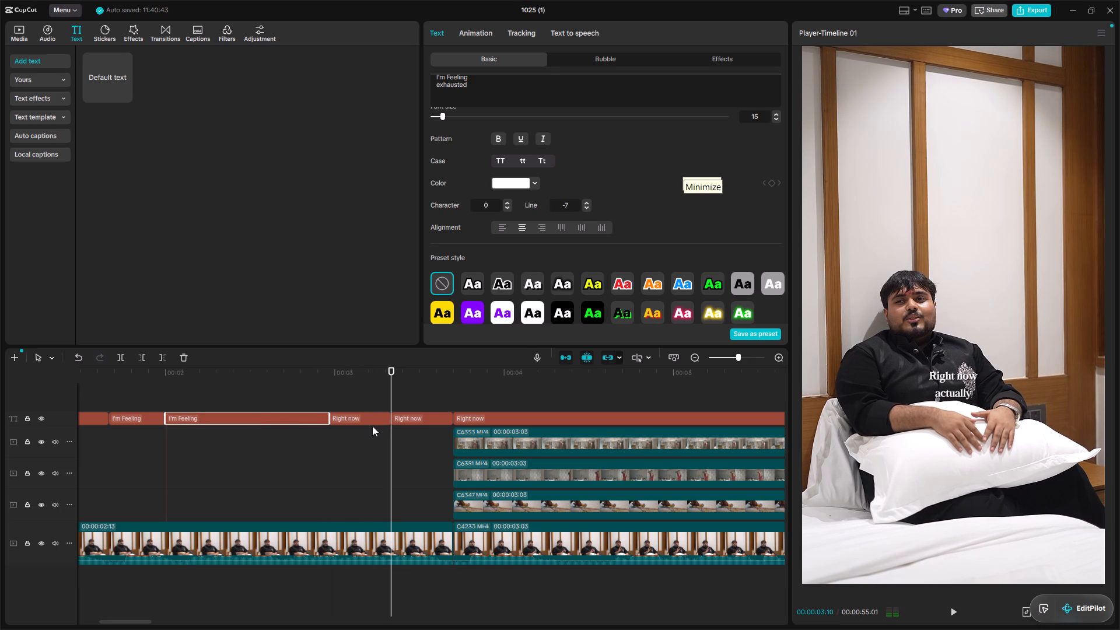
{"action": "left_click", "coordinate": [299, 417]}
{"action": "key", "text": "ctrl+shift+c"}
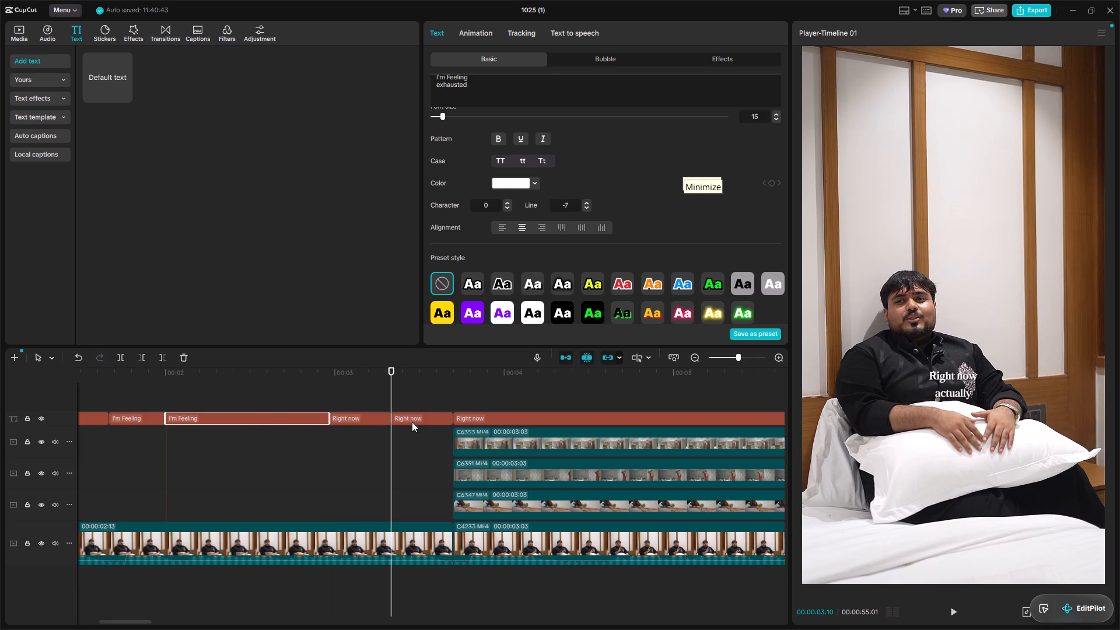
{"action": "left_click", "coordinate": [420, 413]}
{"action": "key", "text": "ctrl+shift+v"}
{"action": "left_click", "coordinate": [686, 373]}
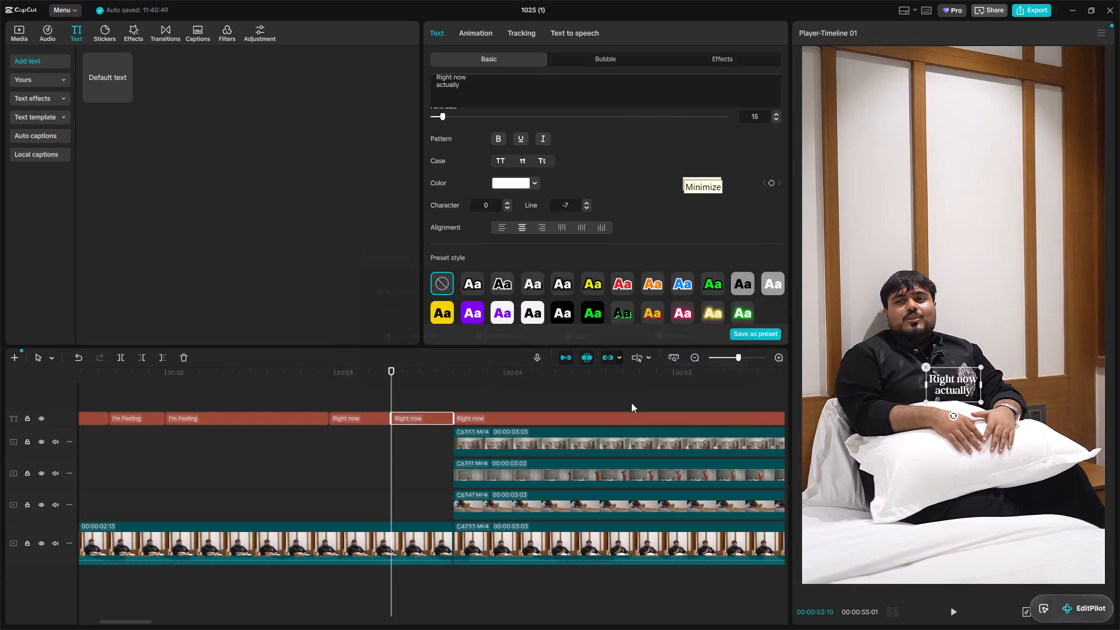
Set the line spacing of the caption starting at 00:00:03:21 to -7.
{"action": "key", "text": "space"}
{"action": "scroll", "coordinate": [398, 469], "scroll_direction": "down", "scroll_amount": 1, "text": "alt"}
{"action": "key", "text": "space"}
{"action": "scroll", "coordinate": [404, 455], "scroll_direction": "down", "scroll_amount": 1}
{"action": "left_click", "coordinate": [416, 416]}
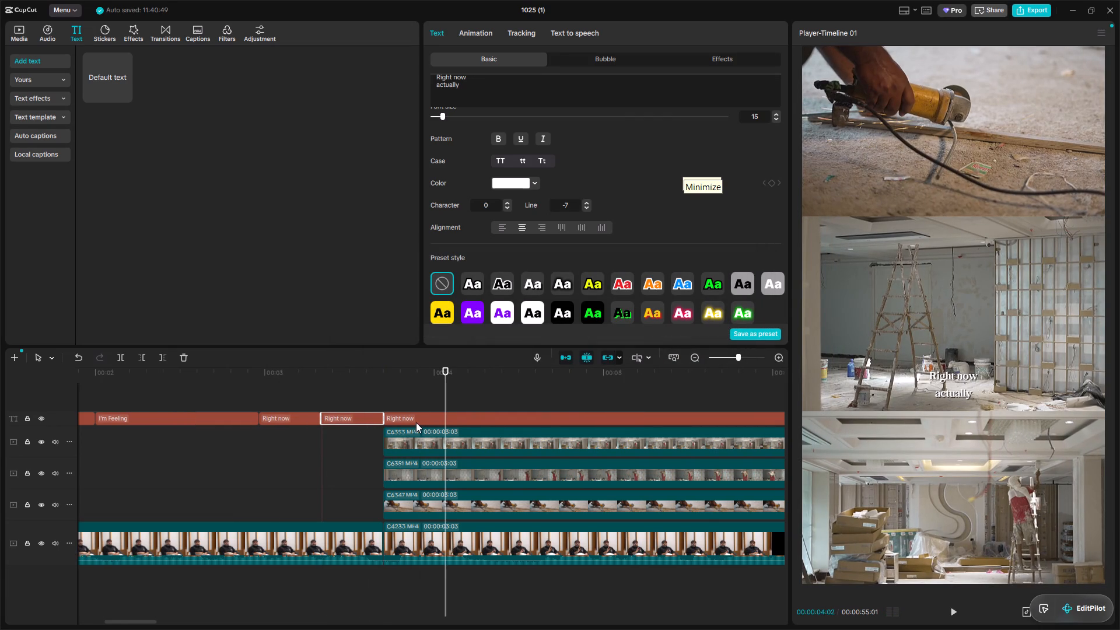
{"action": "triple_click", "coordinate": [587, 206]}
{"action": "triple_click", "coordinate": [587, 206]}
{"action": "left_click", "coordinate": [587, 206]}
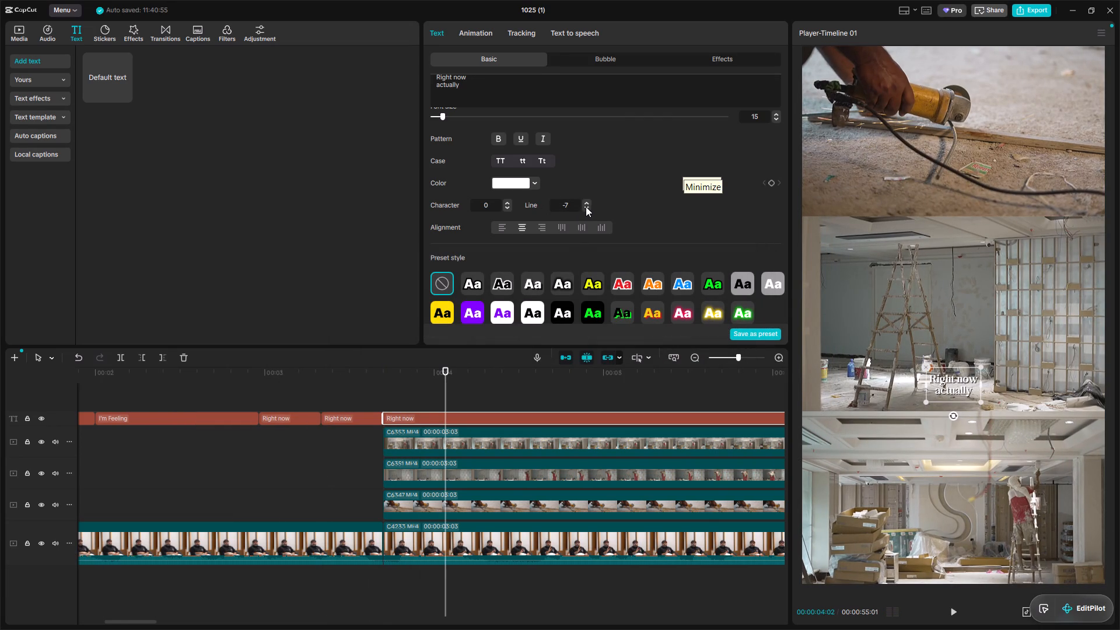
Play the footage from 00:00:03:22 to 00:00:04:03 and scale up the caption over it slightly in the preview.
{"action": "left_click", "coordinate": [388, 386]}
{"action": "scroll", "coordinate": [404, 427], "scroll_direction": "down", "scroll_amount": 1, "text": "alt"}
{"action": "left_click", "coordinate": [340, 418]}
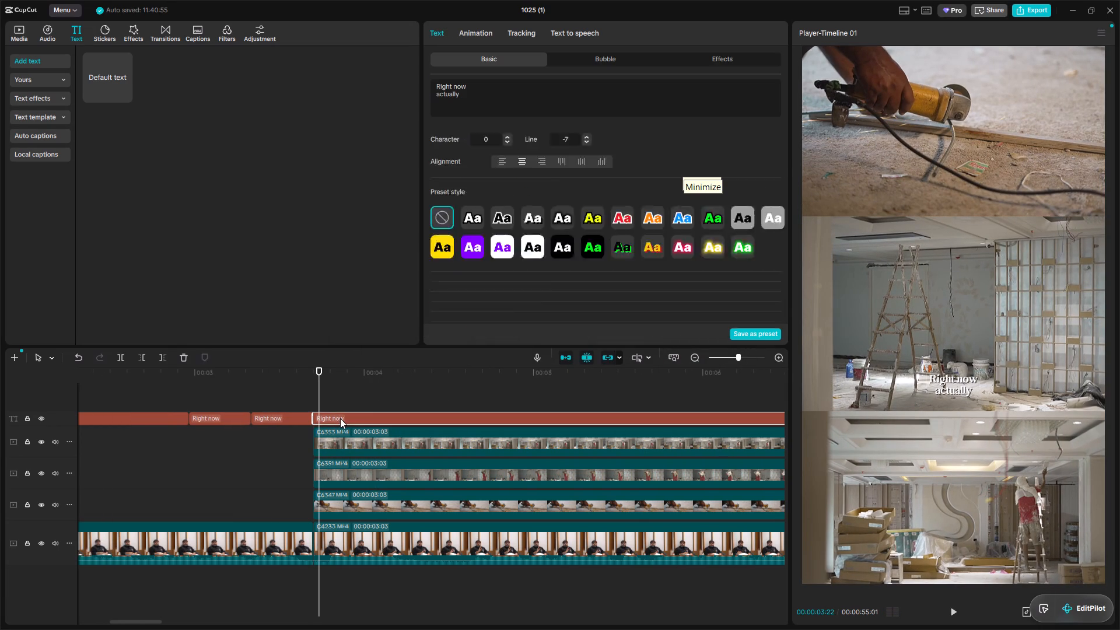
{"action": "key", "text": "space"}
{"action": "key", "text": "space"}
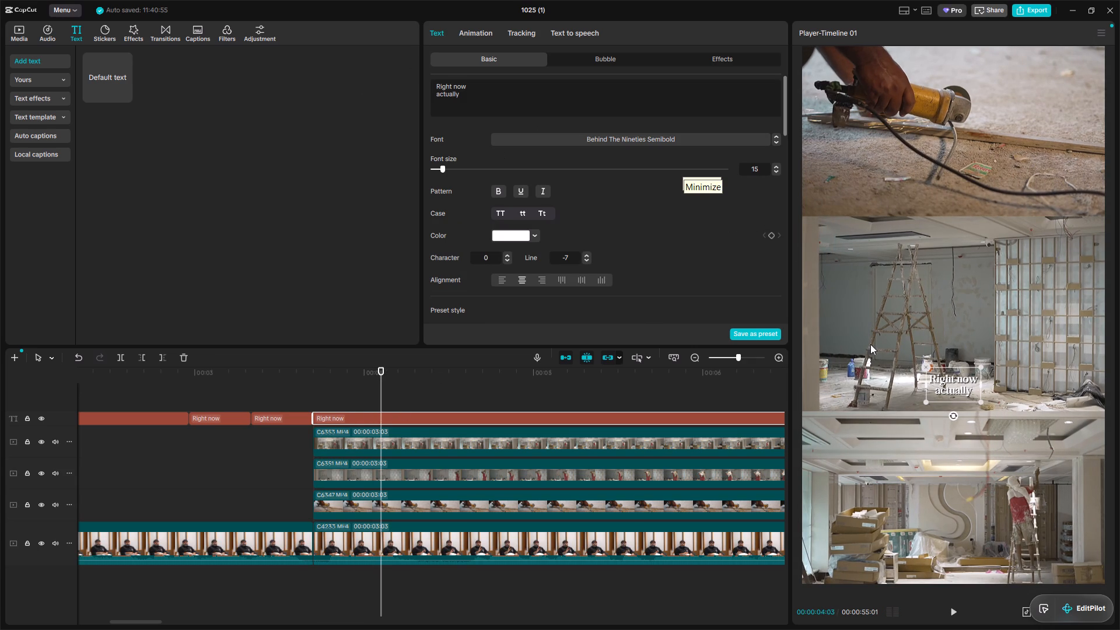
{"action": "left_click_drag", "start_coordinate": [981, 405], "coordinate": [982, 405]}
{"action": "left_click_drag", "start_coordinate": [982, 405], "coordinate": [1002, 416]}
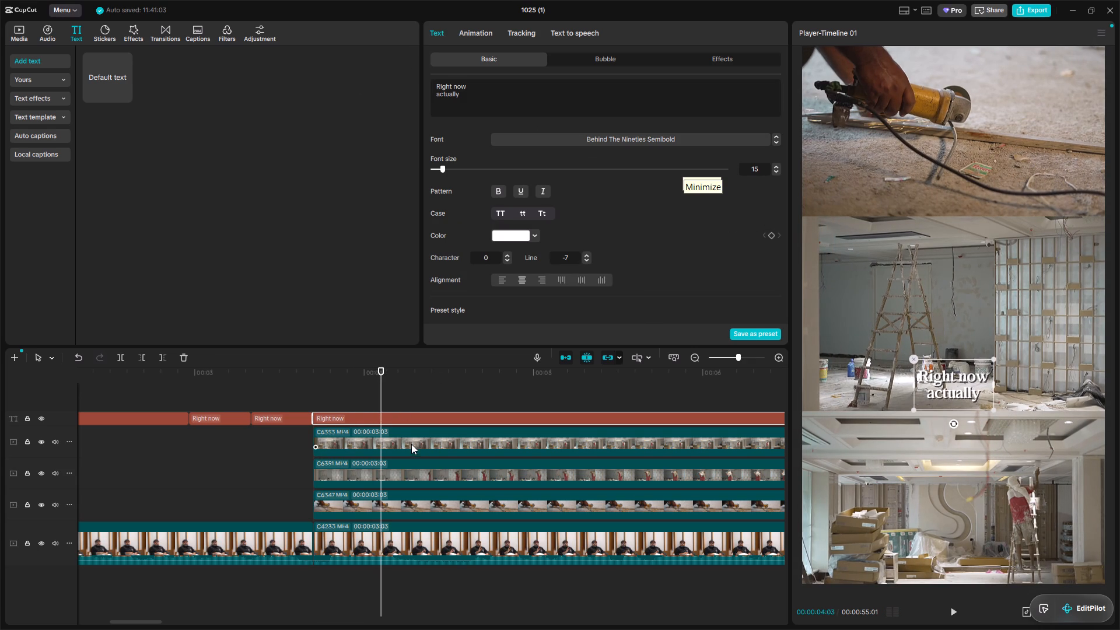
Replace the text of the caption starting at 00:00:03:21 with "Poora" and split it at 00:00:04:03.
{"action": "left_click", "coordinate": [415, 418]}
{"action": "left_click", "coordinate": [466, 110]}
{"action": "key", "text": "ctrl+a"}
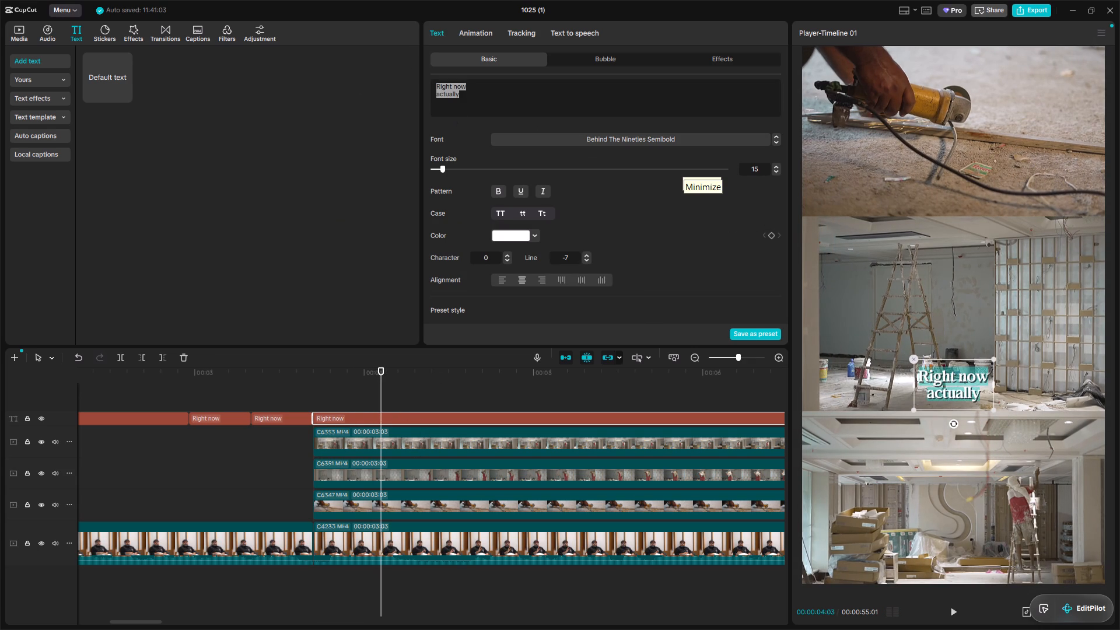
{"action": "type", "text": "Poor"}
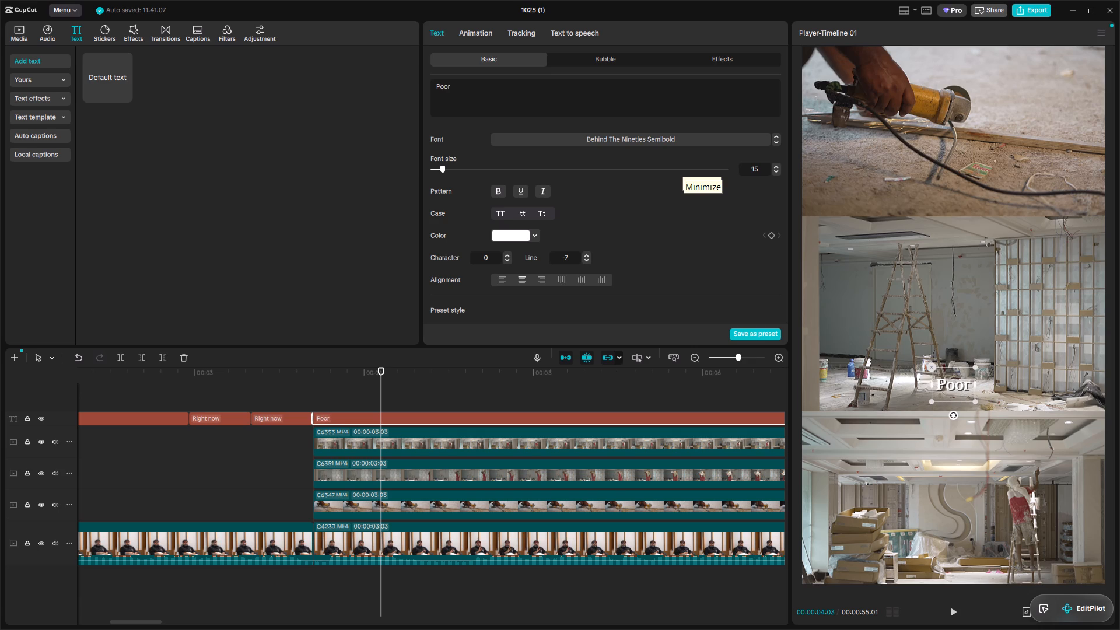
{"action": "key", "text": "a"}
{"action": "key", "text": "ctrl+b"}
Play through the speech after 00:00:04:03 and split the second "Poora" caption at 00:00:04:16.
{"action": "left_click", "coordinate": [408, 417]}
{"action": "key", "text": "space"}
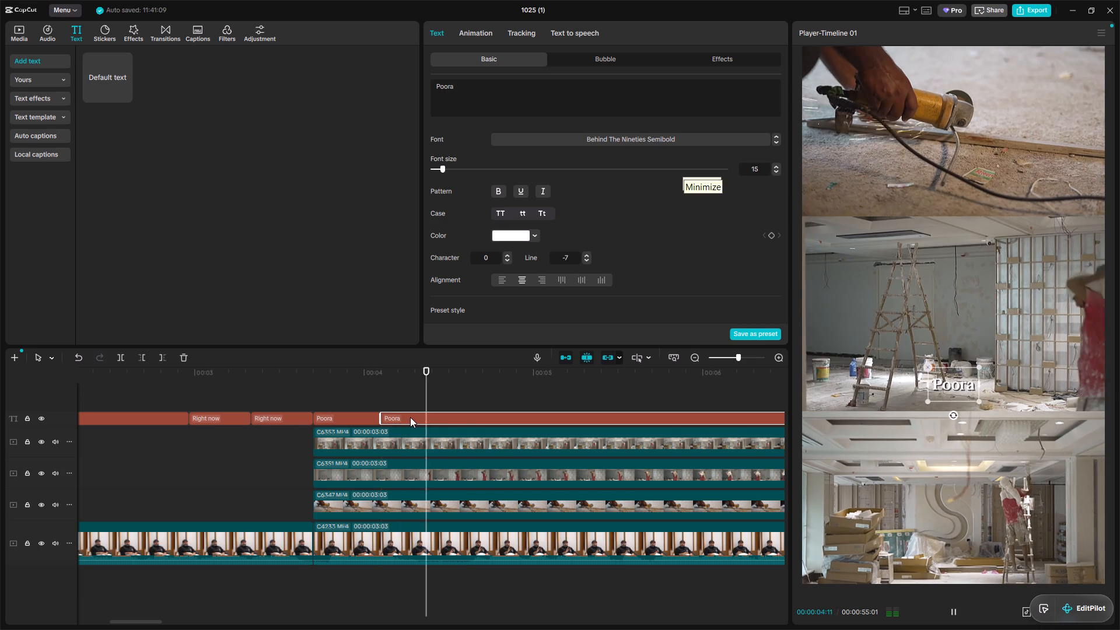
{"action": "key", "text": "space"}
{"action": "key", "text": "space"}
{"action": "scroll", "coordinate": [468, 424], "scroll_direction": "down", "scroll_amount": 2, "text": "alt"}
{"action": "key", "text": "space"}
{"action": "key", "text": "space"}
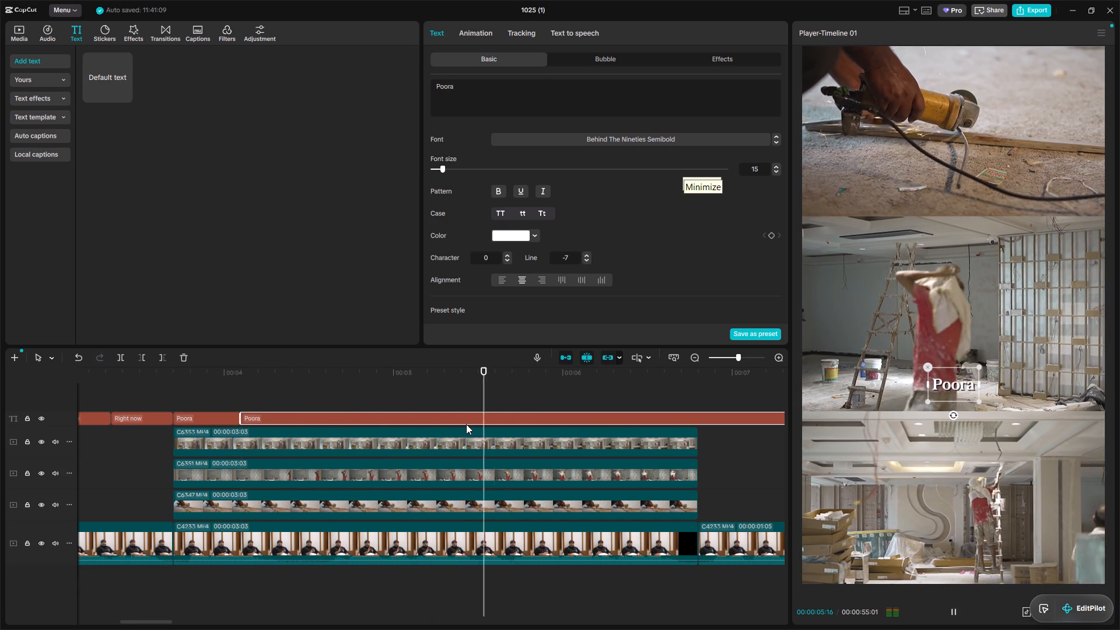
{"action": "key", "text": "space"}
{"action": "left_click", "coordinate": [247, 372]}
{"action": "key", "text": "space"}
{"action": "key", "text": "space"}
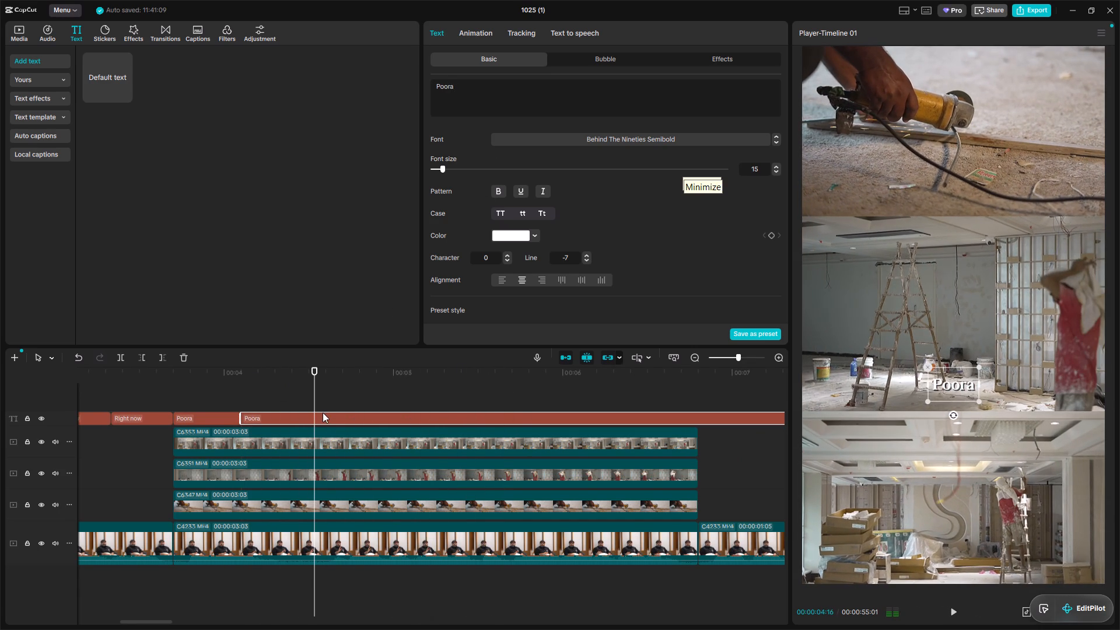
{"action": "left_click", "coordinate": [323, 414], "text": "ctrl"}
{"action": "key", "text": "ctrl+b"}
Extend the text of the caption starting at 00:00:04:16 to "Poora 6-7" and split it just after the 5-second mark.
{"action": "key", "text": "space"}
{"action": "left_click", "coordinate": [337, 419]}
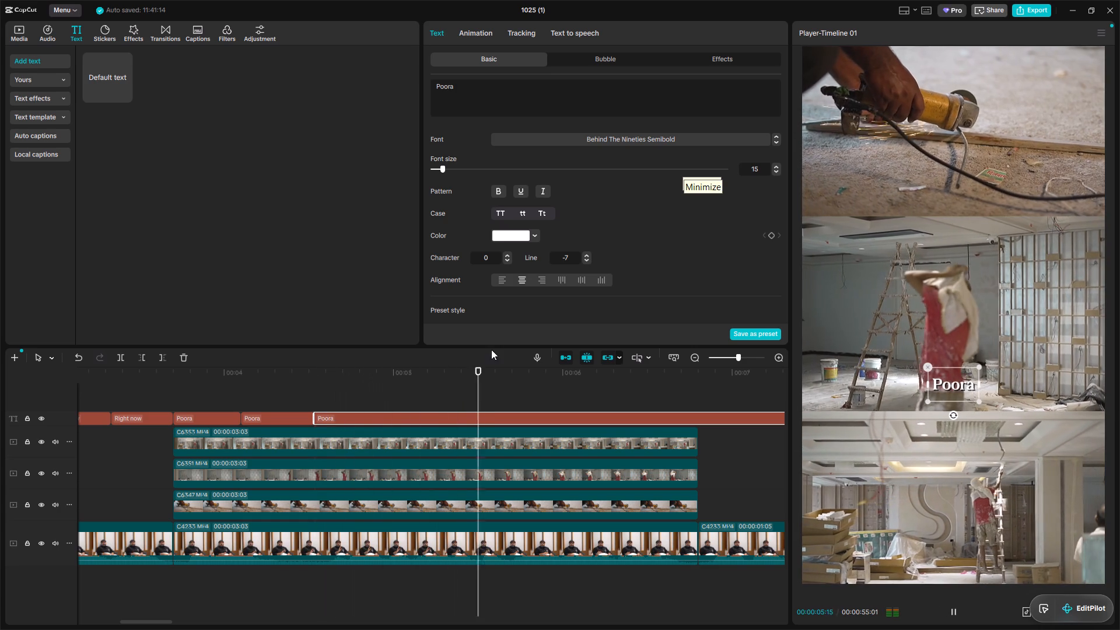
{"action": "key", "text": "space"}
{"action": "left_click", "coordinate": [461, 99]}
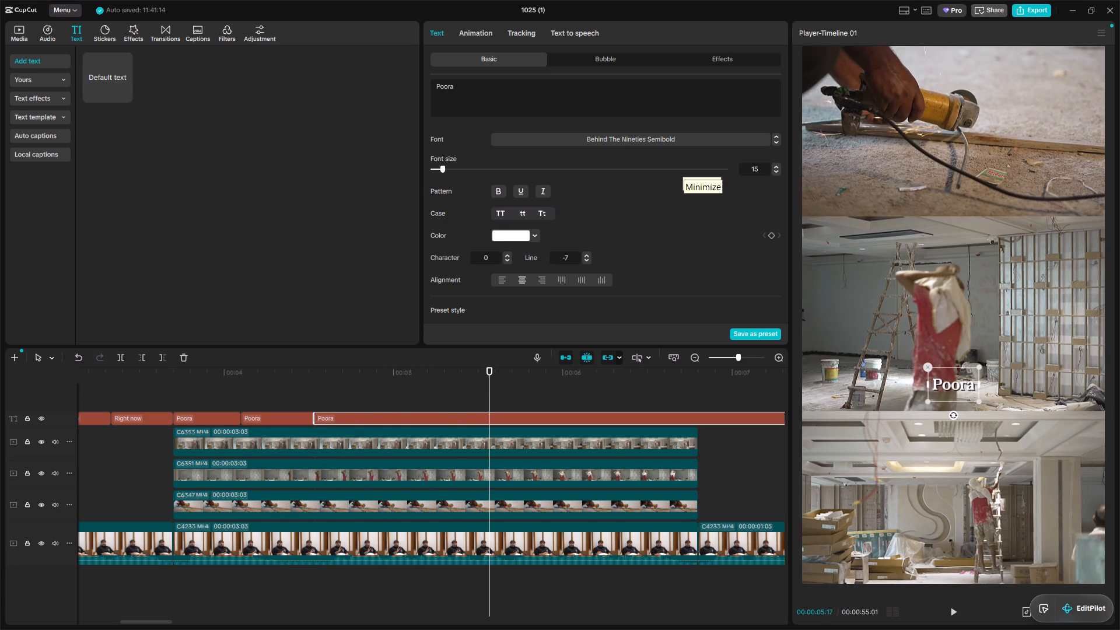
{"action": "key", "text": "space"}
{"action": "type", "text": "6-7"}
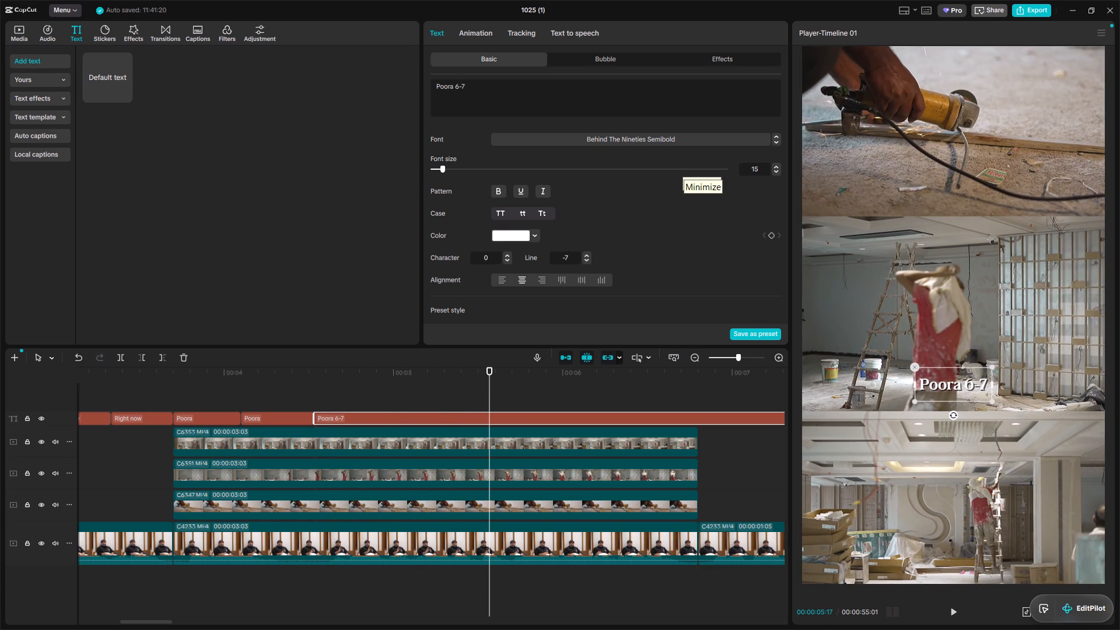
{"action": "left_click", "coordinate": [311, 394]}
{"action": "key", "text": "space"}
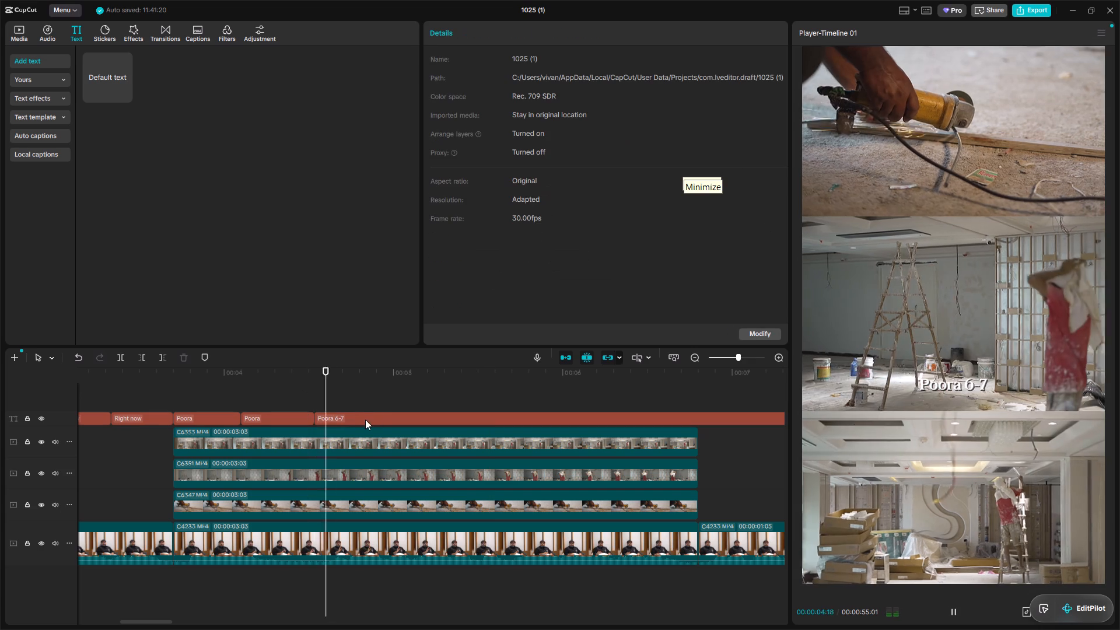
{"action": "key", "text": "space"}
{"action": "left_click", "coordinate": [468, 421]}
{"action": "left_click", "coordinate": [426, 402]}
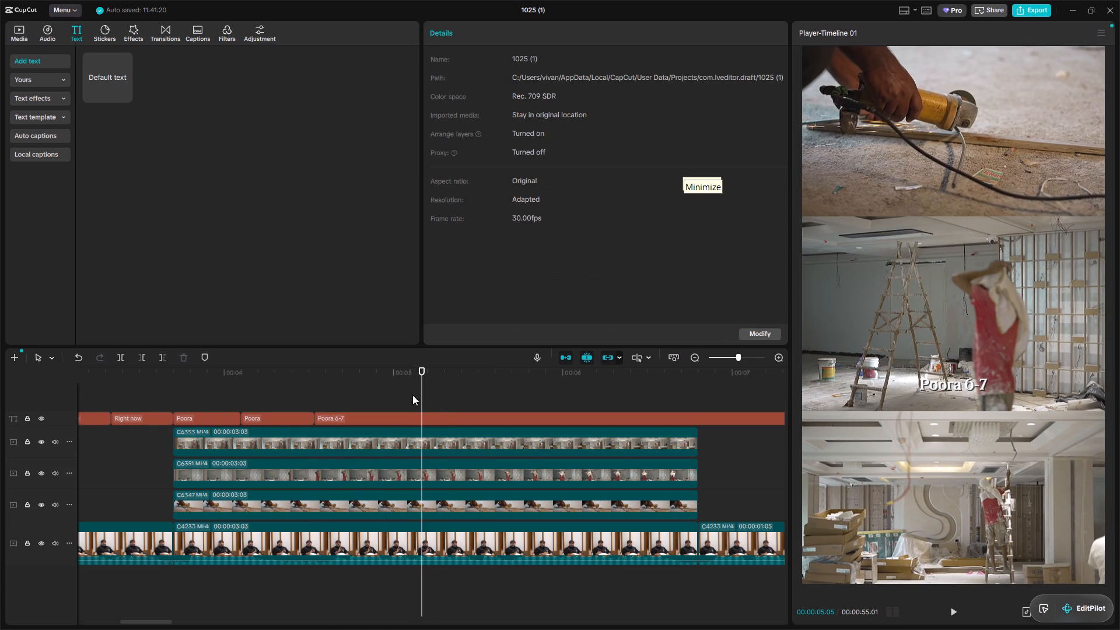
{"action": "left_click", "coordinate": [412, 395]}
{"action": "left_click", "coordinate": [440, 419], "text": "ctrl"}
{"action": "key", "text": "ctrl+b"}
Add "mahine se" on a second line of the second "Poora 6-7" caption and split it at 00:00:05:20.
{"action": "left_click", "coordinate": [447, 421]}
{"action": "key", "text": "space"}
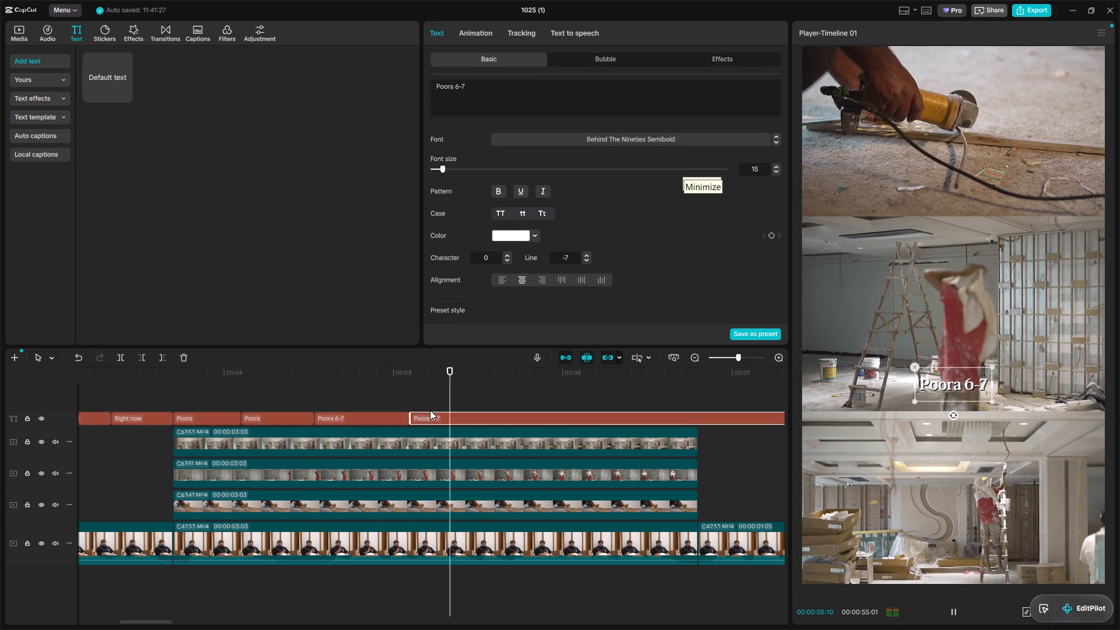
{"action": "key", "text": "space"}
{"action": "key", "text": "space"}
{"action": "key", "text": "space"}
{"action": "left_click", "coordinate": [509, 99]}
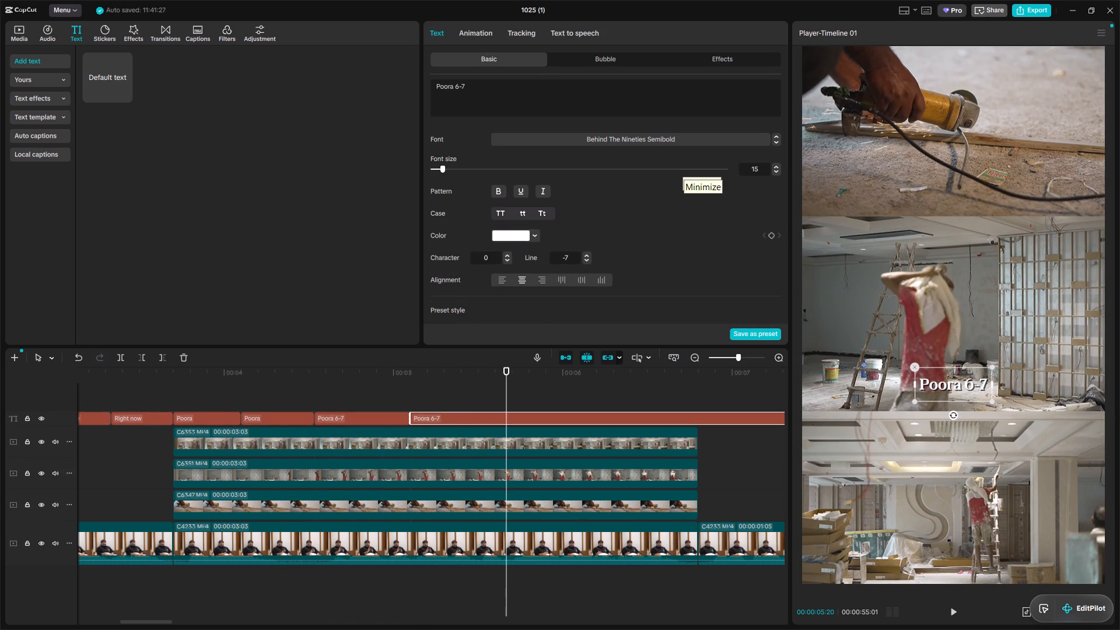
{"action": "key", "text": "Return"}
{"action": "type", "text": "mahine se"}
{"action": "key", "text": "ctrl+b"}
Listen on to the next cut and replace the text of the caption starting at 00:00:05:20 with "Isme hi lage hai".
{"action": "left_click", "coordinate": [571, 413]}
{"action": "key", "text": "space"}
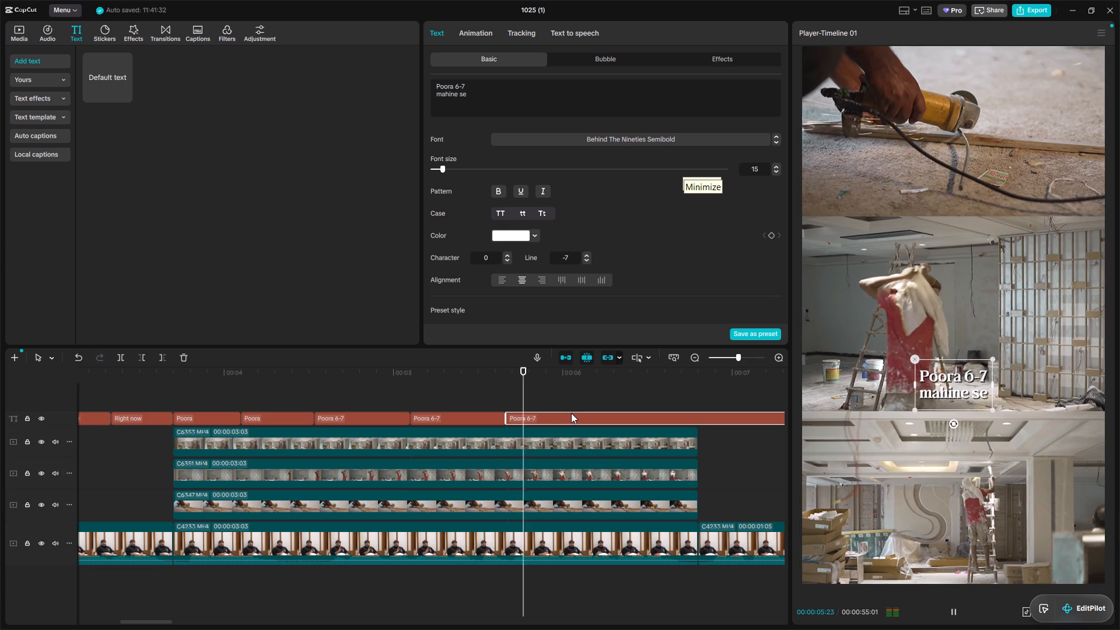
{"action": "scroll", "coordinate": [571, 413], "scroll_direction": "down", "scroll_amount": 2, "text": "alt"}
{"action": "key", "text": "space"}
{"action": "key", "text": "space"}
{"action": "key", "text": "space"}
{"action": "left_click", "coordinate": [558, 390]}
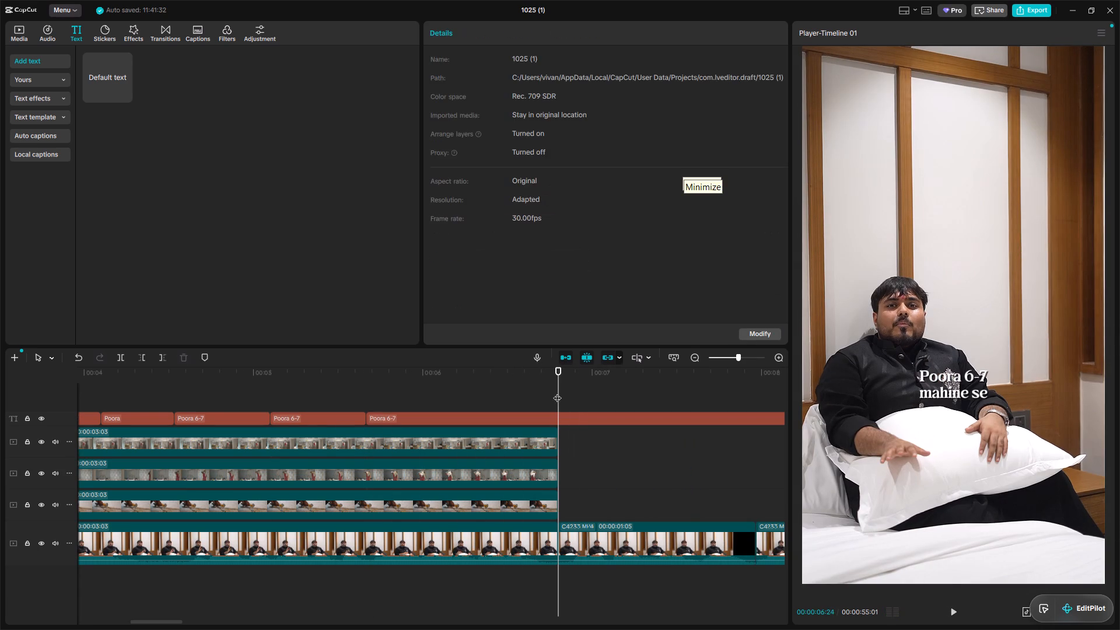
{"action": "left_click", "coordinate": [566, 424]}
{"action": "left_click", "coordinate": [496, 90]}
{"action": "key", "text": "ctrl+a"}
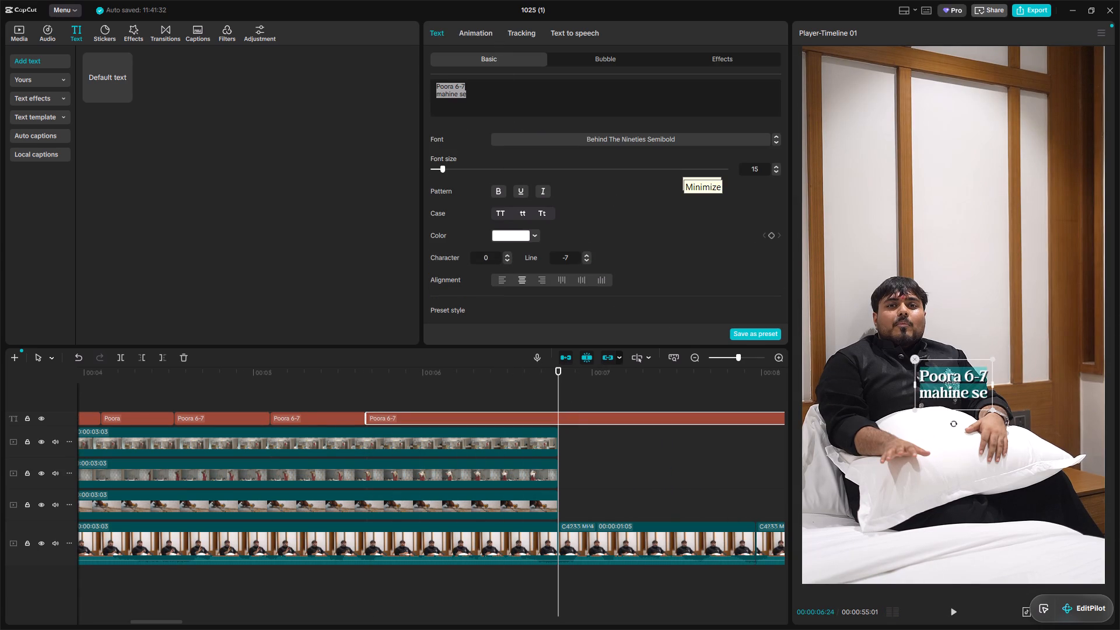
{"action": "type", "text": "Isme hi lageg"}
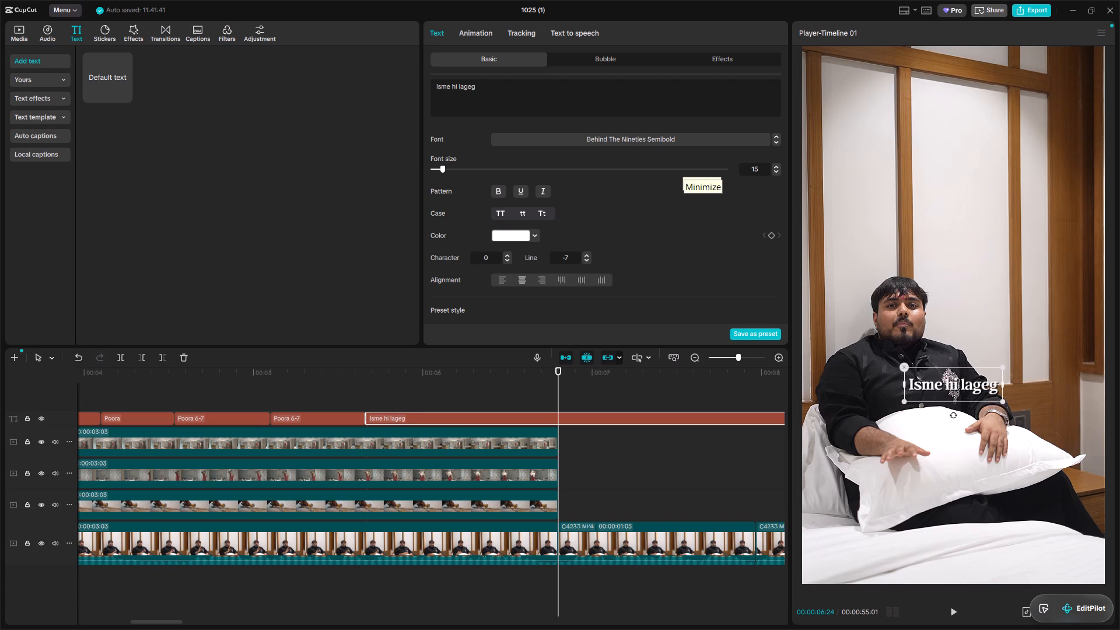
{"action": "key", "text": "BackSpace"}
{"action": "key", "text": "space"}
{"action": "type", "text": "hai"}
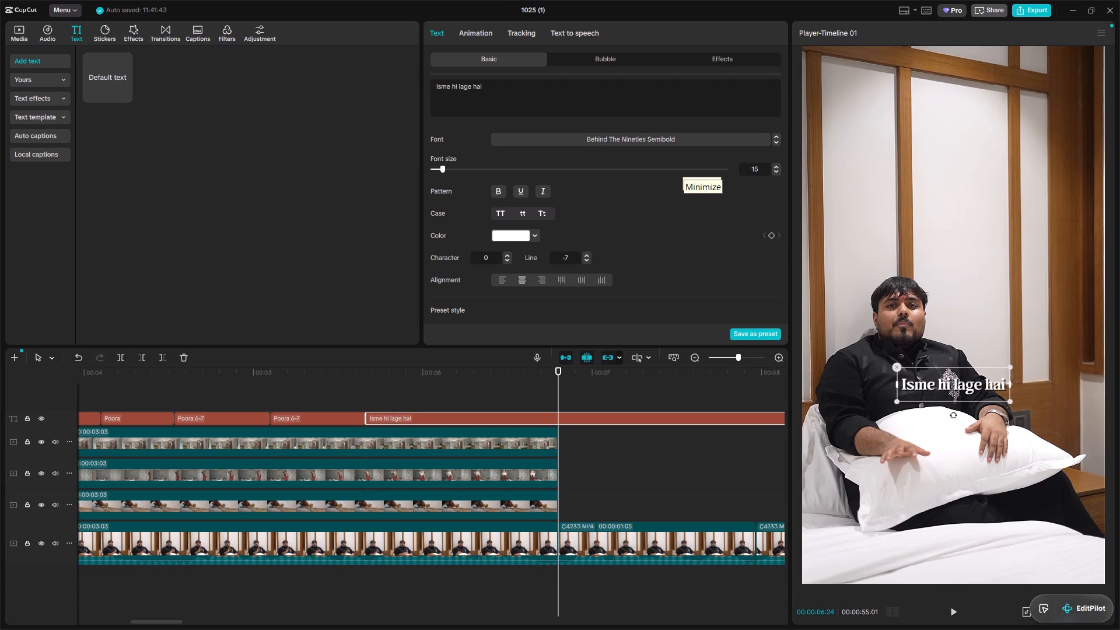
Replay the line, correct the caption starting at 00:00:05:20 to "Isme hi lage hue hai" and split it at 00:00:06:06.
{"action": "left_click", "coordinate": [359, 381]}
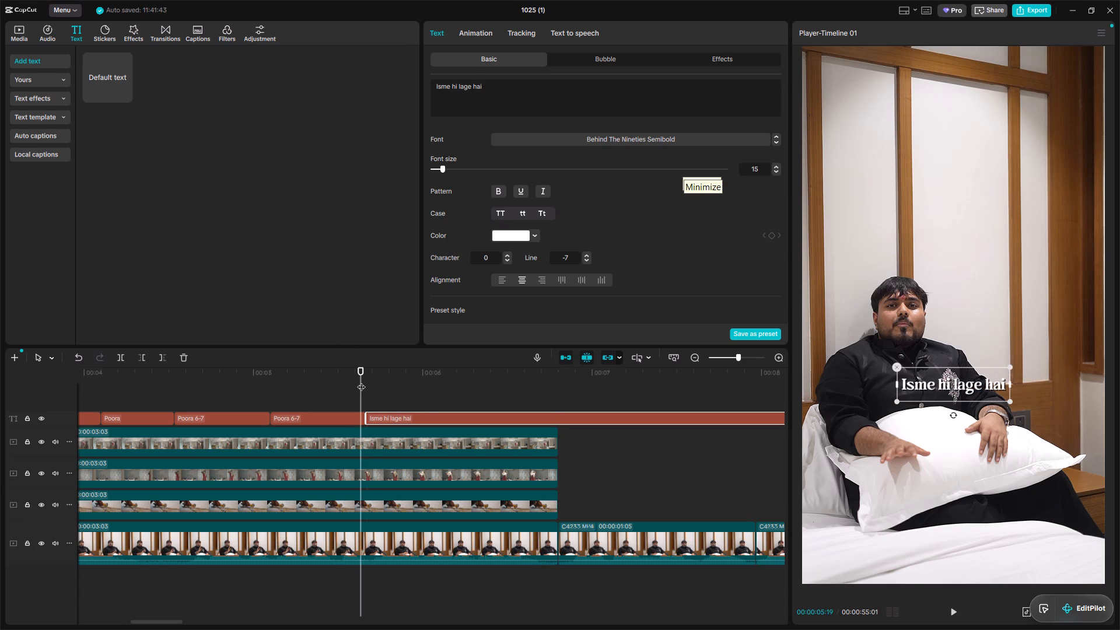
{"action": "key", "text": "space"}
{"action": "key", "text": "space"}
{"action": "left_click", "coordinate": [395, 388]}
{"action": "left_click", "coordinate": [367, 380]}
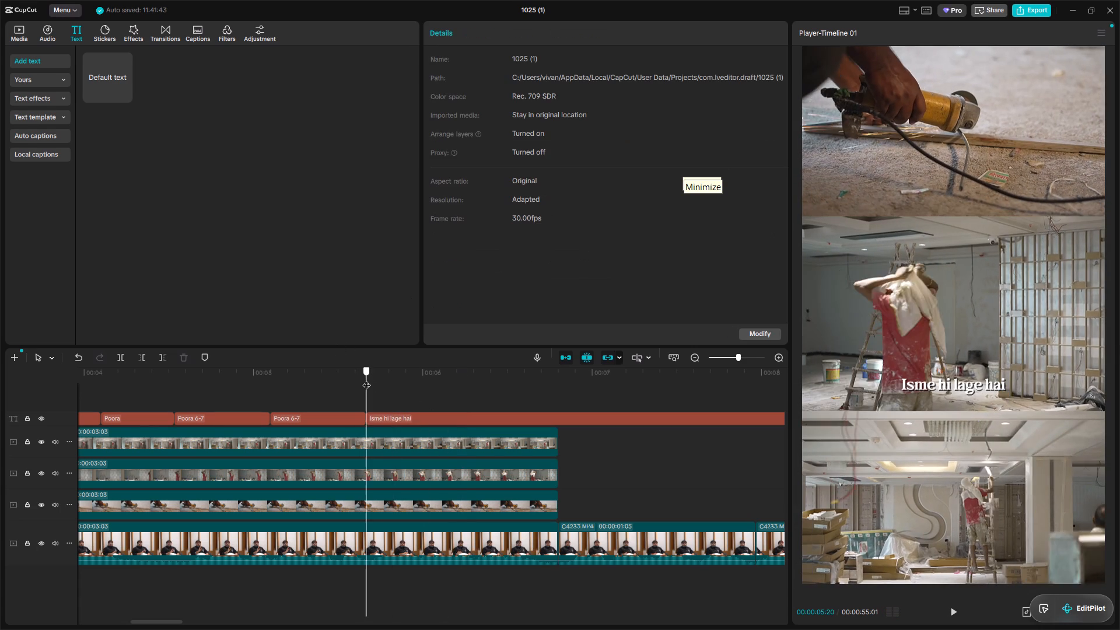
{"action": "key", "text": "space"}
{"action": "key", "text": "space"}
{"action": "left_click", "coordinate": [444, 419]}
{"action": "left_click", "coordinate": [485, 104]}
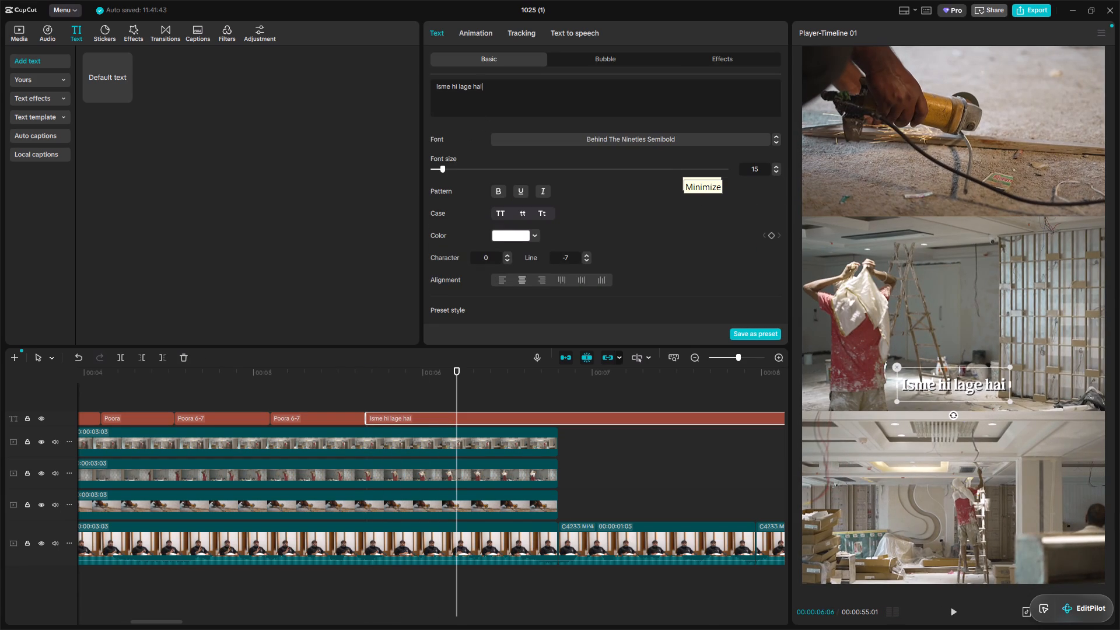
{"action": "key", "text": "BackSpace"}
{"action": "key", "text": "BackSpace"}
{"action": "key", "text": "BackSpace"}
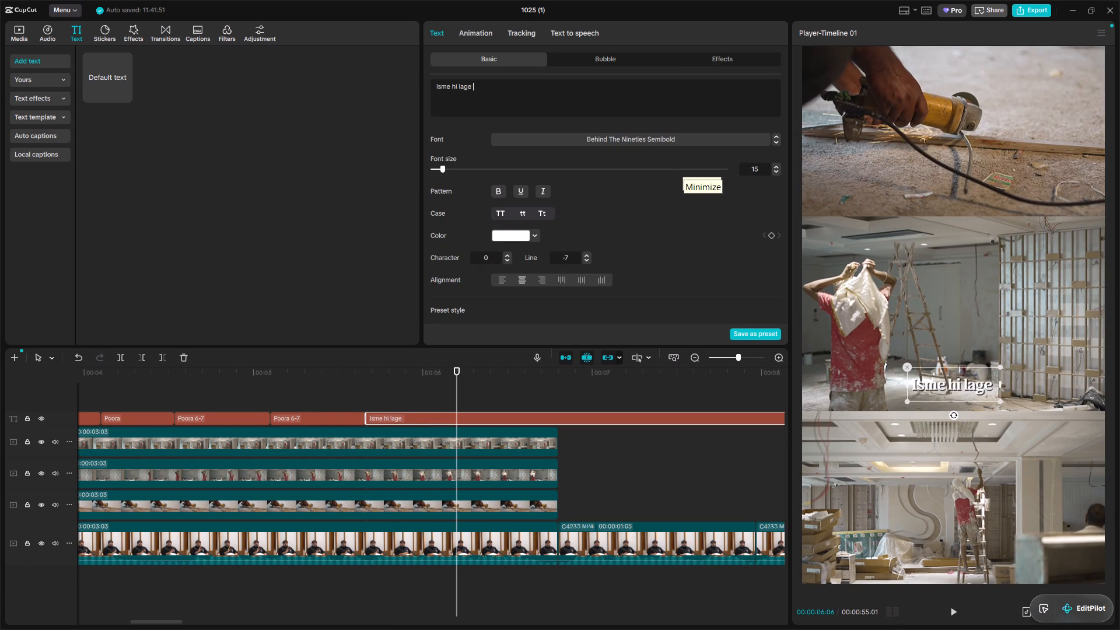
{"action": "type", "text": "hue hai"}
{"action": "key", "text": "ctrl+b"}
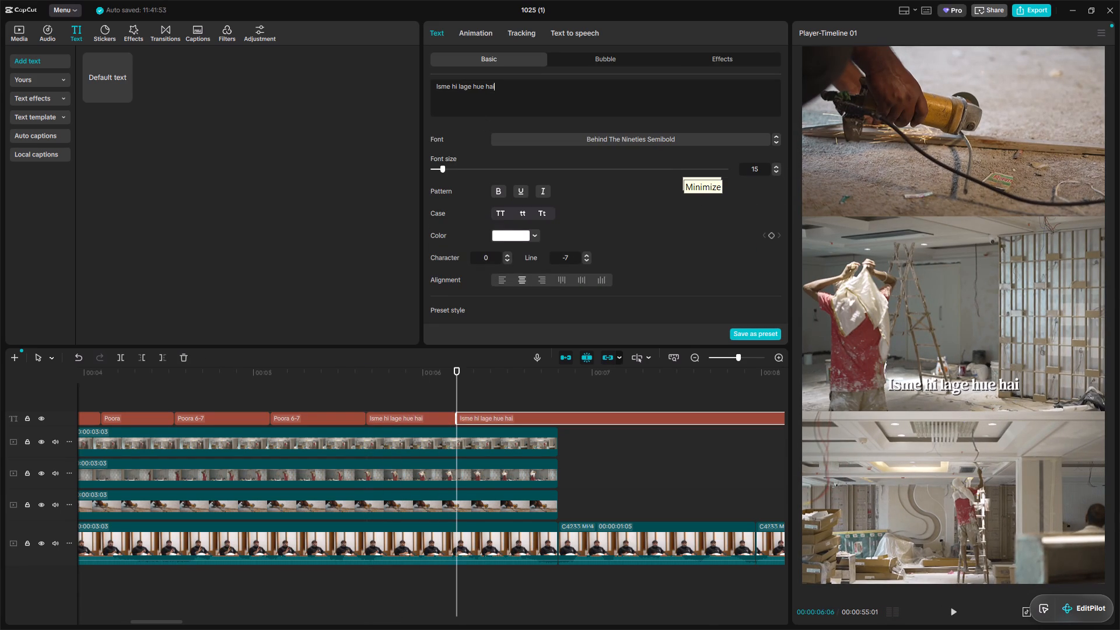
Replace the text of the caption starting at 00:00:06:06 with "Regular ham" and split it at the next cut, 00:00:06:24.
{"action": "left_click", "coordinate": [538, 421]}
{"action": "key", "text": "space"}
{"action": "key", "text": "space"}
{"action": "left_click", "coordinate": [558, 395]}
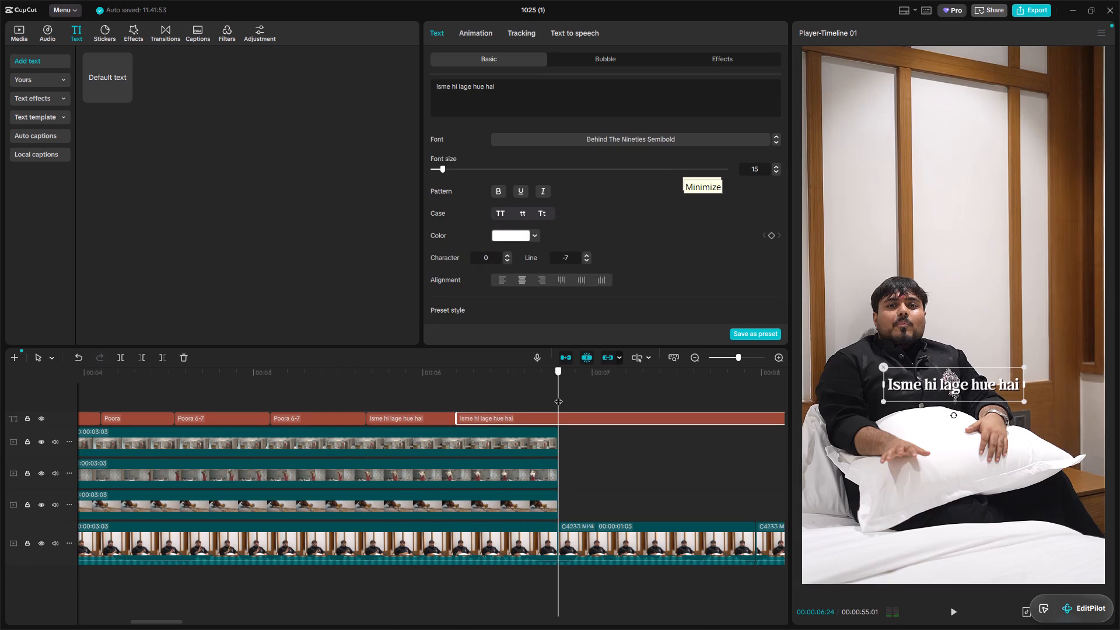
{"action": "left_click", "coordinate": [468, 100]}
{"action": "key", "text": "ctrl+a"}
{"action": "type", "text": "Regul;a"}
{"action": "key", "text": "BackSpace"}
{"action": "key", "text": "BackSpace"}
{"action": "type", "text": "ar"}
{"action": "key", "text": "space"}
{"action": "type", "text": "ham"}
{"action": "key", "text": "ctrl+b"}
Listen to the line that follows the cut at 00:00:06:24, up to the next cut at 00:00:07:29.
{"action": "key", "text": "space"}
{"action": "scroll", "coordinate": [576, 495], "scroll_direction": "down", "scroll_amount": 4, "text": "alt"}
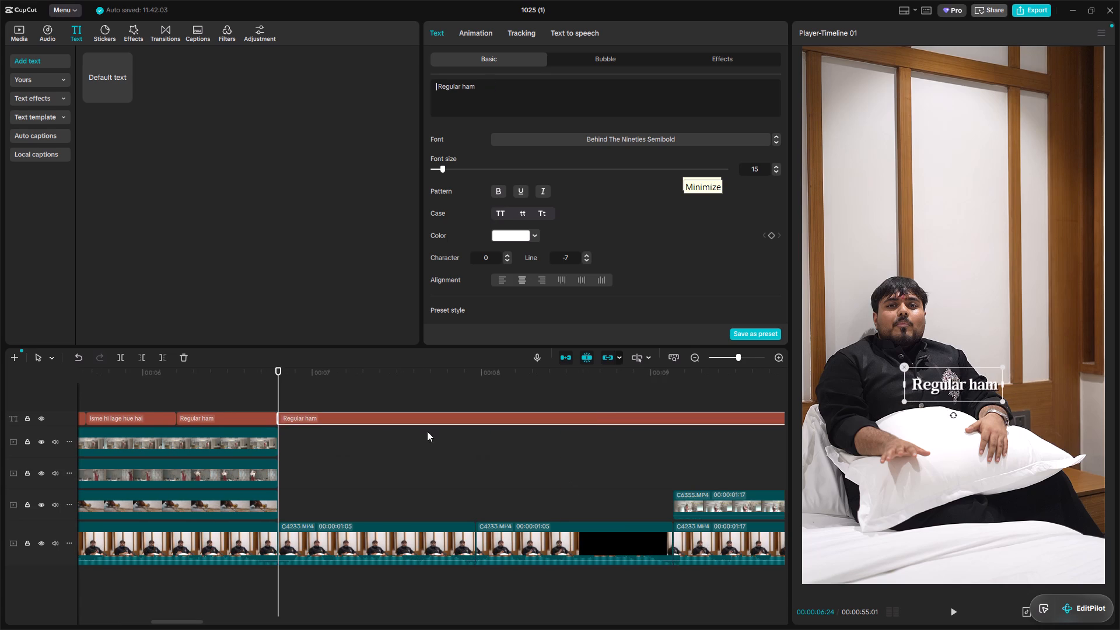
{"action": "left_click", "coordinate": [310, 419]}
{"action": "key", "text": "space"}
{"action": "scroll", "coordinate": [310, 419], "scroll_direction": "down", "scroll_amount": 2, "text": "alt"}
{"action": "key", "text": "space"}
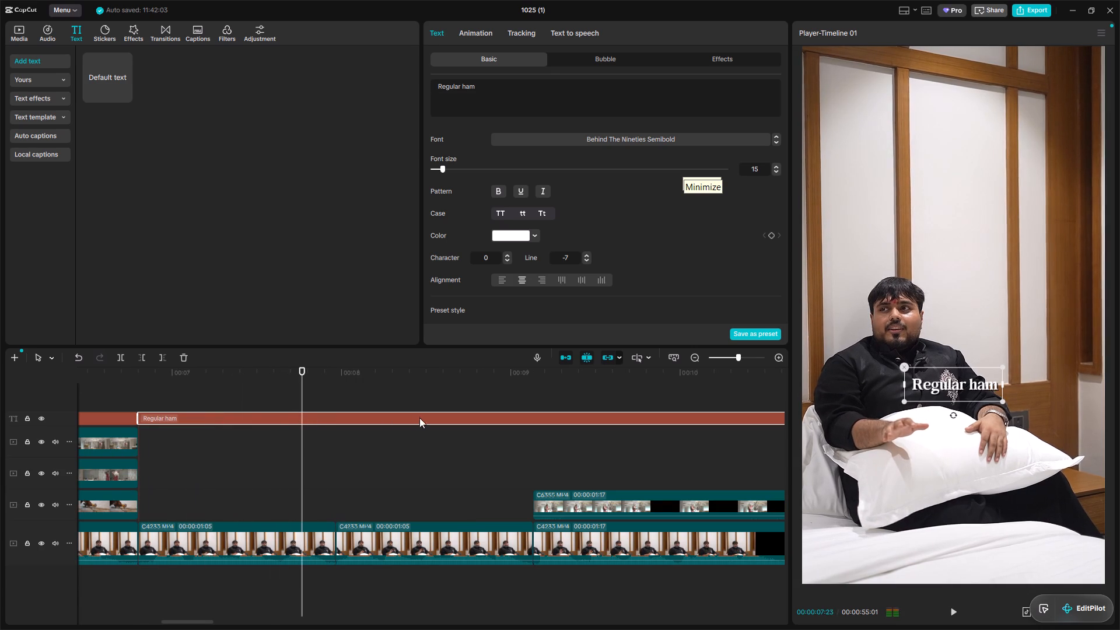
{"action": "key", "text": "space"}
{"action": "key", "text": "space"}
{"action": "key", "text": "space"}
{"action": "left_click", "coordinate": [335, 460]}
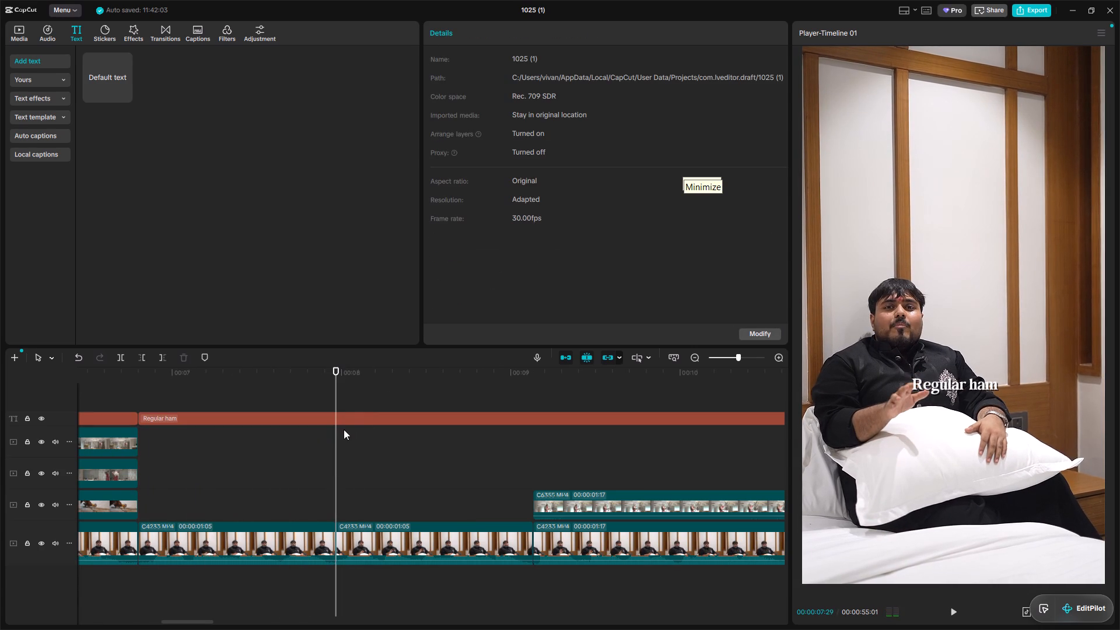
{"action": "left_click", "coordinate": [349, 420]}
Replay from the cut at 00:00:06:24, replace that caption's text with "{Puri family" and split it at 00:00:07:13.
{"action": "left_click", "coordinate": [146, 390]}
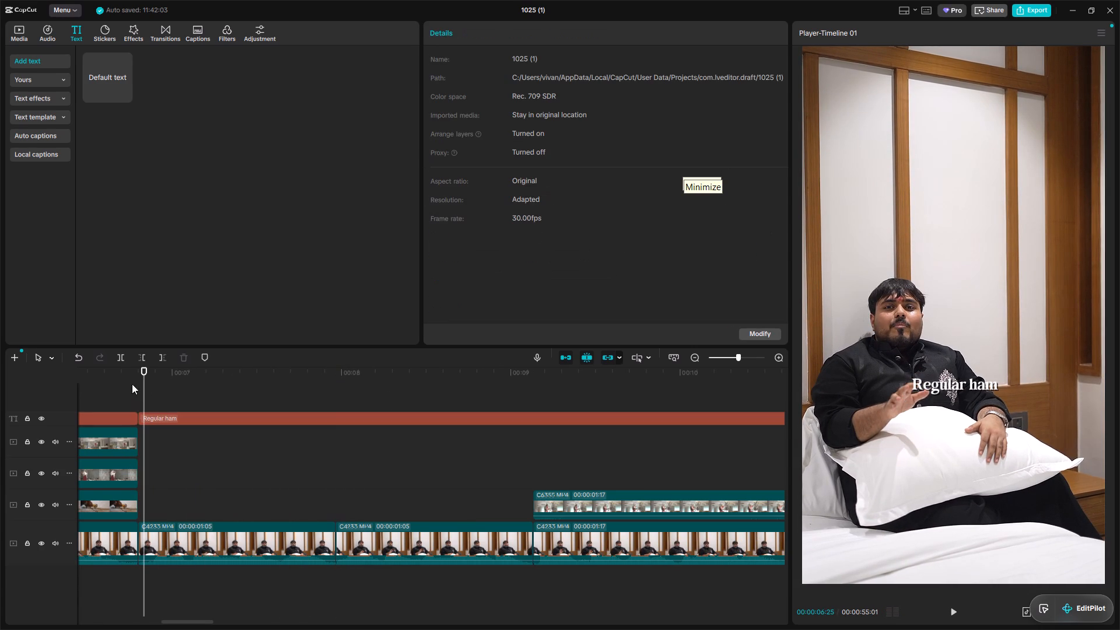
{"action": "left_click", "coordinate": [132, 384]}
{"action": "left_click", "coordinate": [138, 387]}
{"action": "key", "text": "space"}
{"action": "key", "text": "space"}
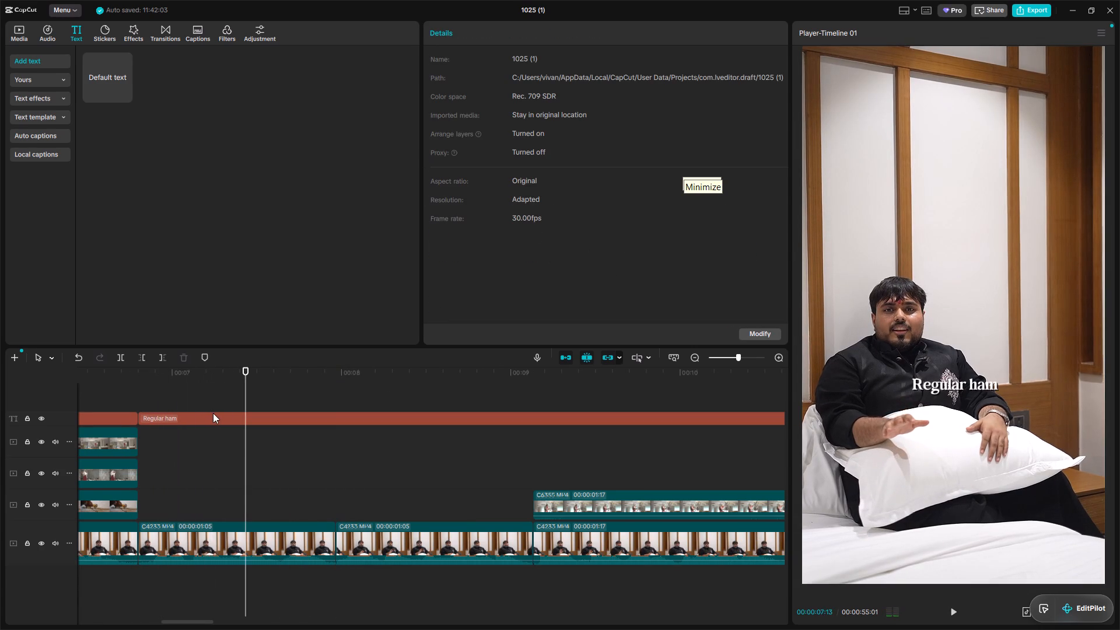
{"action": "left_click", "coordinate": [213, 413]}
{"action": "left_click", "coordinate": [469, 108], "text": "ctrl"}
{"action": "key", "text": "ctrl+a"}
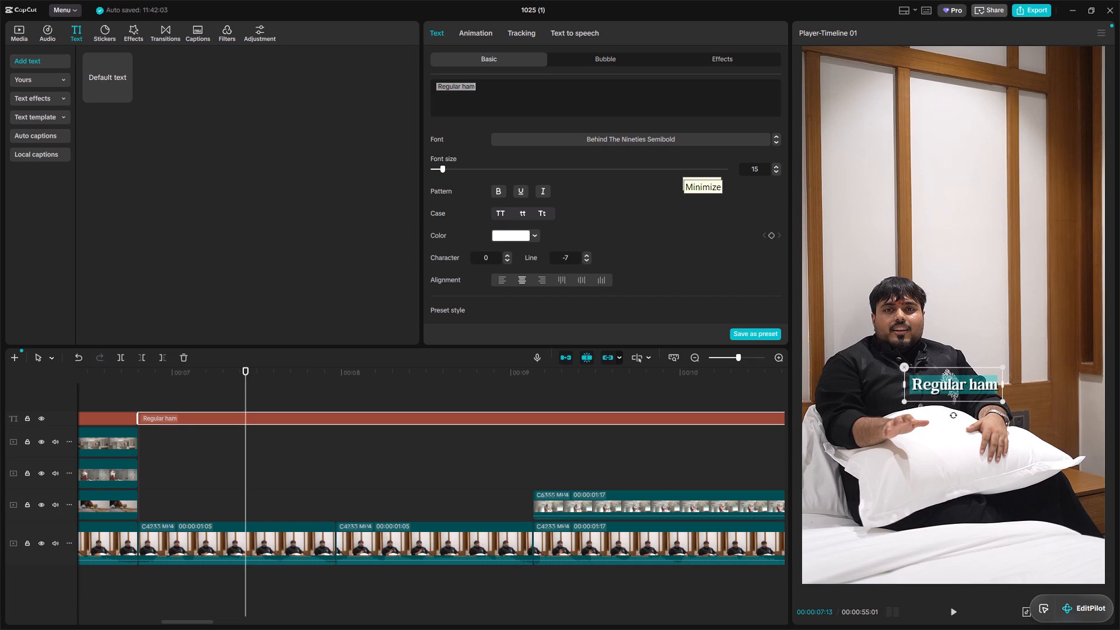
{"action": "type", "text": "{Puri"}
{"action": "key", "text": "space"}
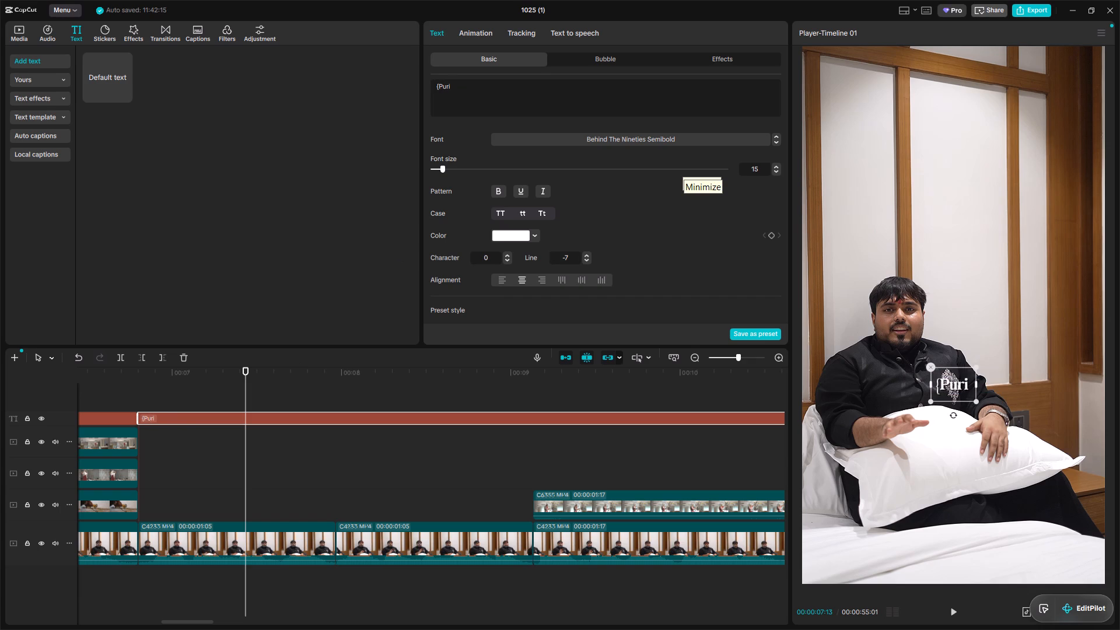
{"action": "key", "text": "shift+f"}
{"action": "key", "text": "BackSpace"}
{"action": "type", "text": "familuy"}
{"action": "key", "text": "BackSpace"}
{"action": "key", "text": "BackSpace"}
{"action": "key", "text": "y"}
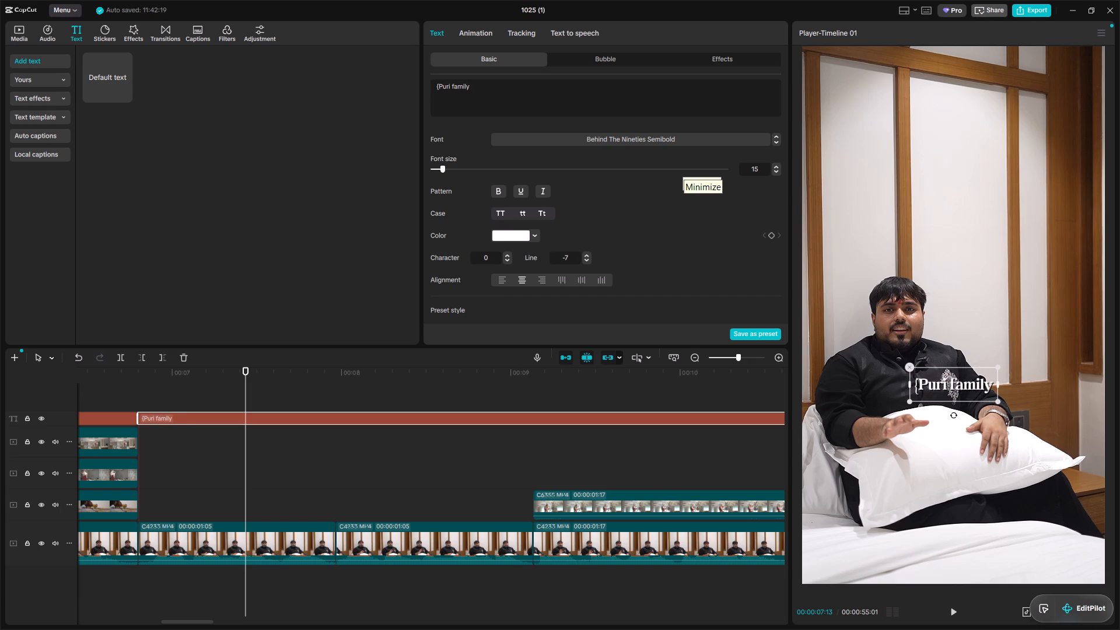
{"action": "key", "text": "ctrl+b"}
Add "Isme" on a second line of the "{Puri family" caption starting at 00:00:07:13 and split it at the next cut, 00:00:07:29.
{"action": "left_click", "coordinate": [314, 418]}
{"action": "key", "text": "space"}
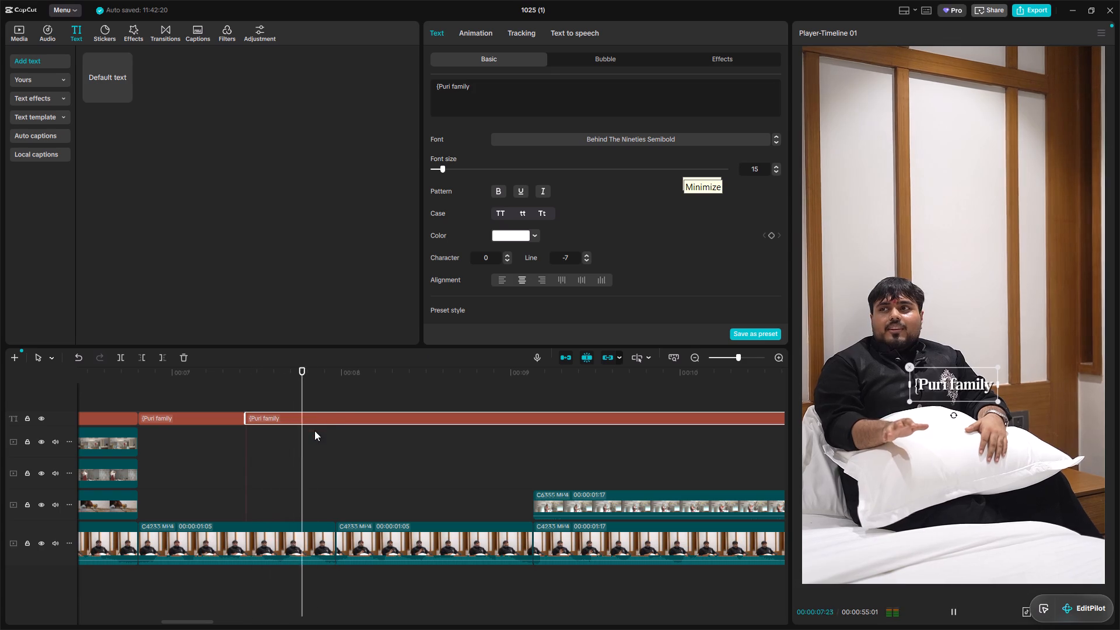
{"action": "key", "text": "space"}
{"action": "left_click", "coordinate": [330, 472]}
{"action": "left_click_drag", "start_coordinate": [330, 472], "coordinate": [337, 475]}
{"action": "left_click", "coordinate": [362, 416]}
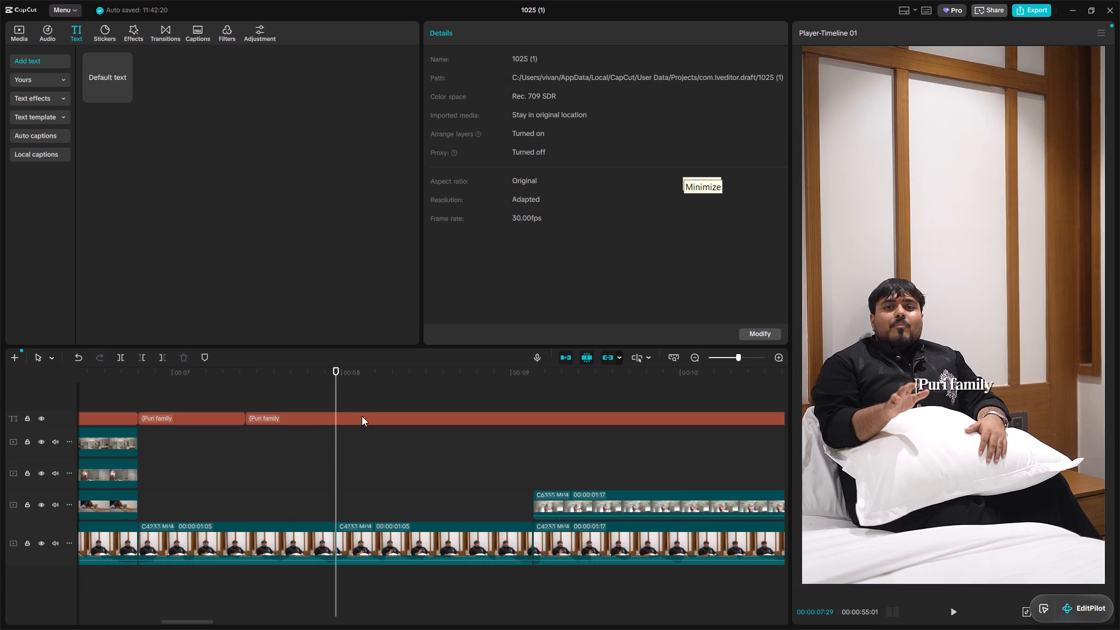
{"action": "left_click", "coordinate": [484, 99]}
{"action": "key", "text": "Return"}
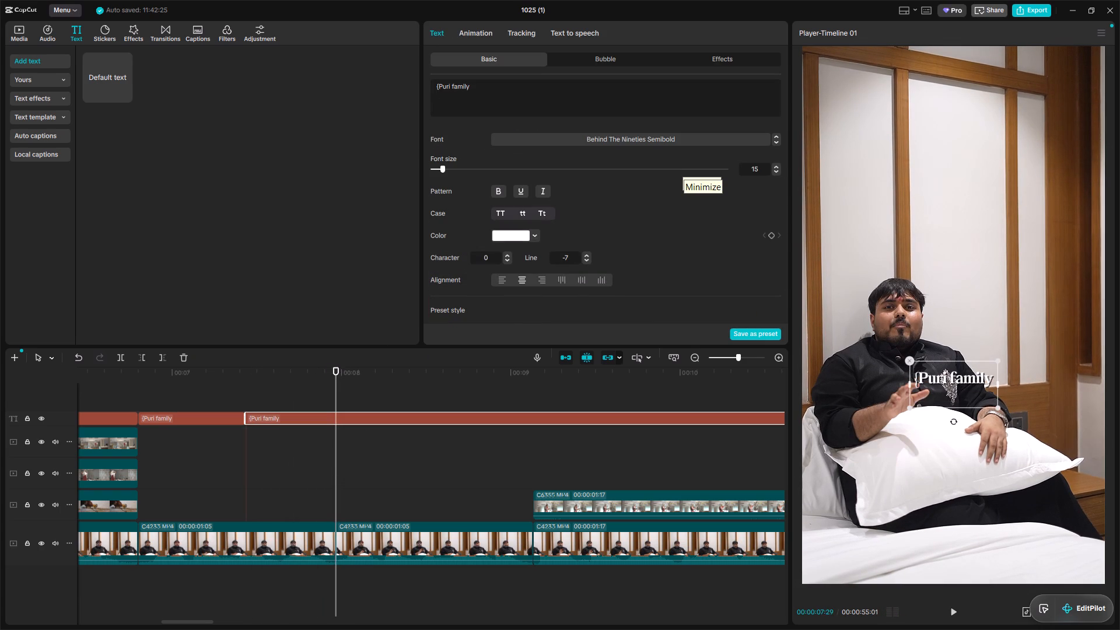
{"action": "type", "text": "Isme"}
{"action": "key", "text": "ctrl+b"}
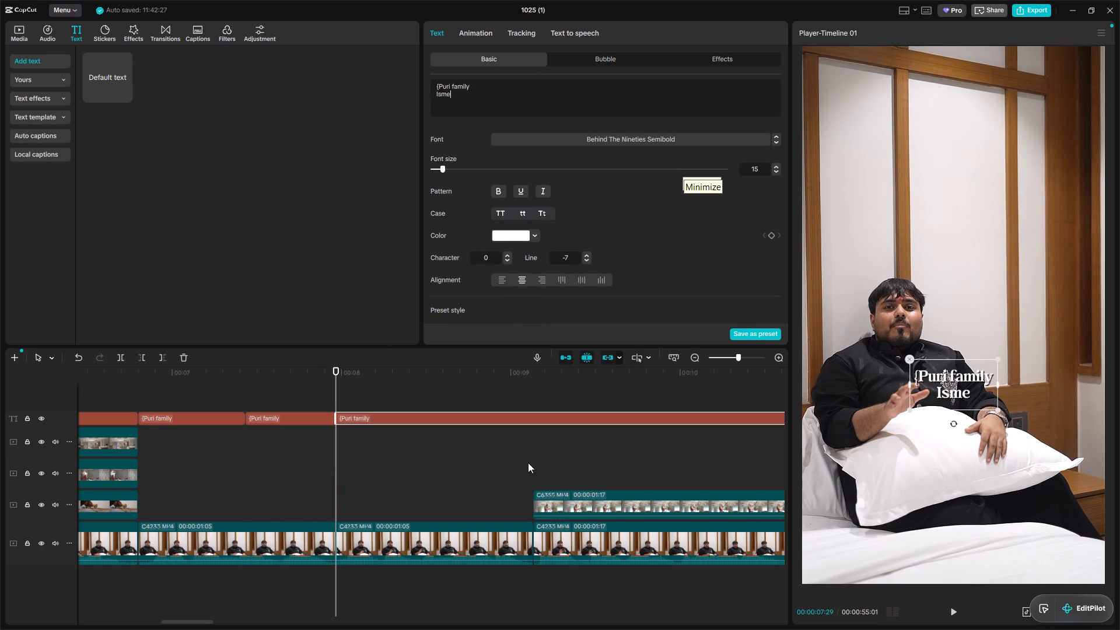
Listen to the following speech, replace the text of the caption starting at 00:00:07:29 with "Bohot time se" and split it at 00:00:08:15.
{"action": "left_click", "coordinate": [416, 417]}
{"action": "key", "text": "space"}
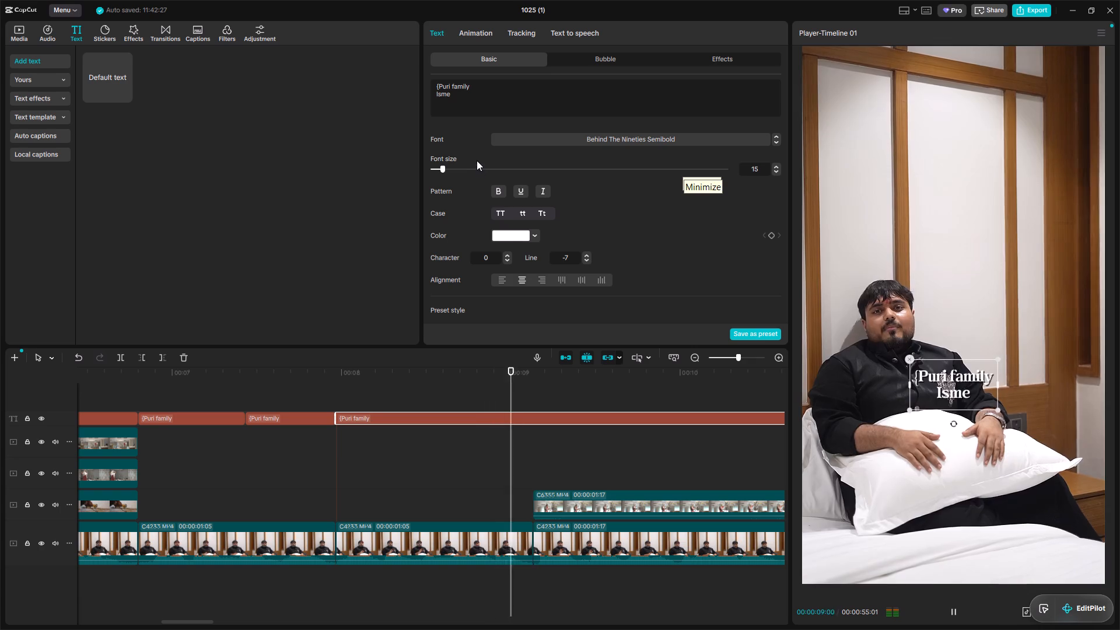
{"action": "key", "text": "space"}
{"action": "double_click", "coordinate": [530, 461]}
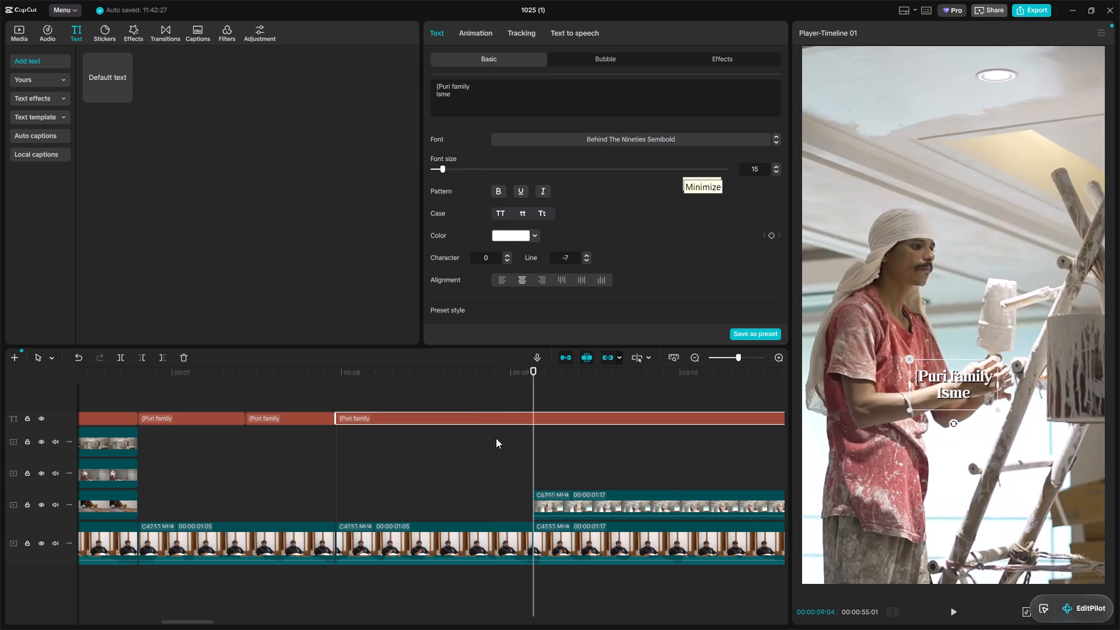
{"action": "left_click", "coordinate": [458, 104]}
{"action": "left_click", "coordinate": [265, 358]}
{"action": "left_click", "coordinate": [264, 380]}
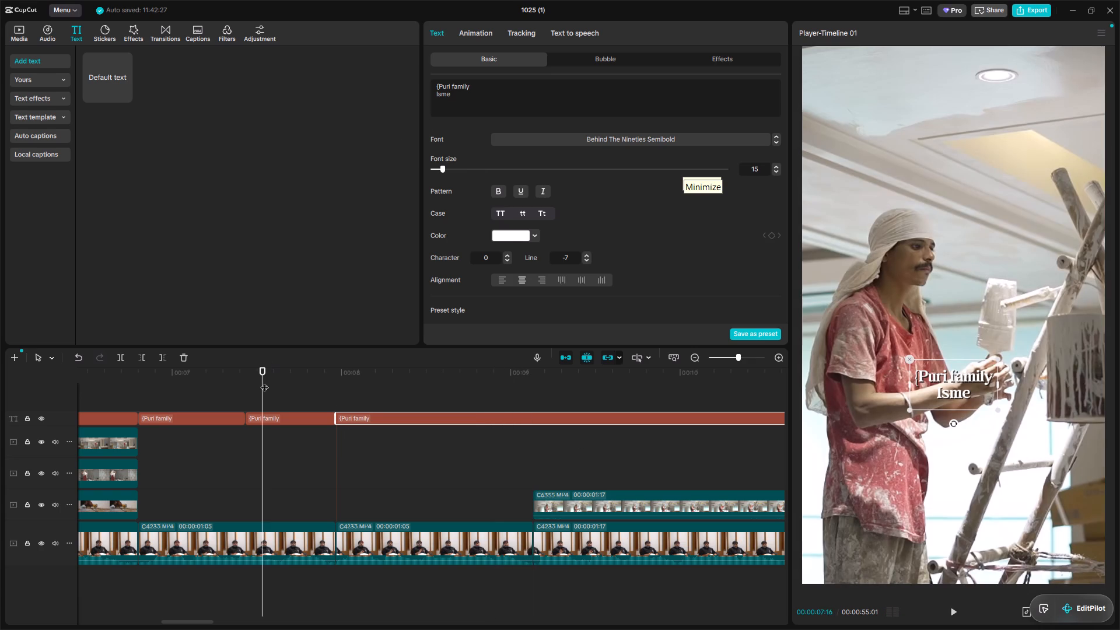
{"action": "key", "text": "space"}
{"action": "key", "text": "space"}
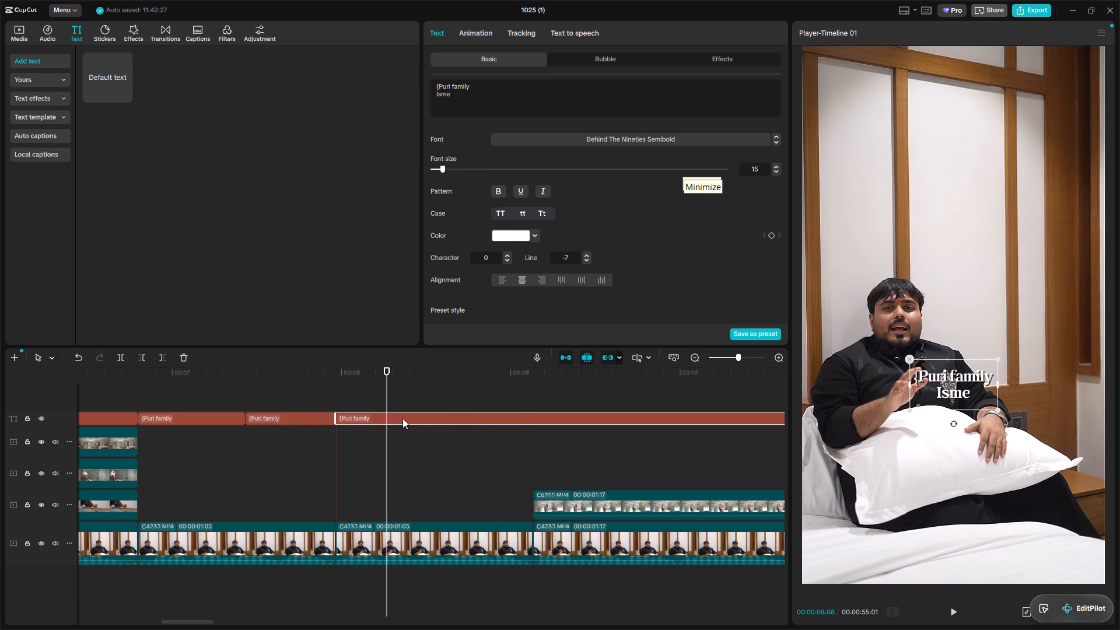
{"action": "key", "text": "space"}
{"action": "key", "text": "space"}
{"action": "left_click", "coordinate": [510, 103]}
{"action": "key", "text": "ctrl+a"}
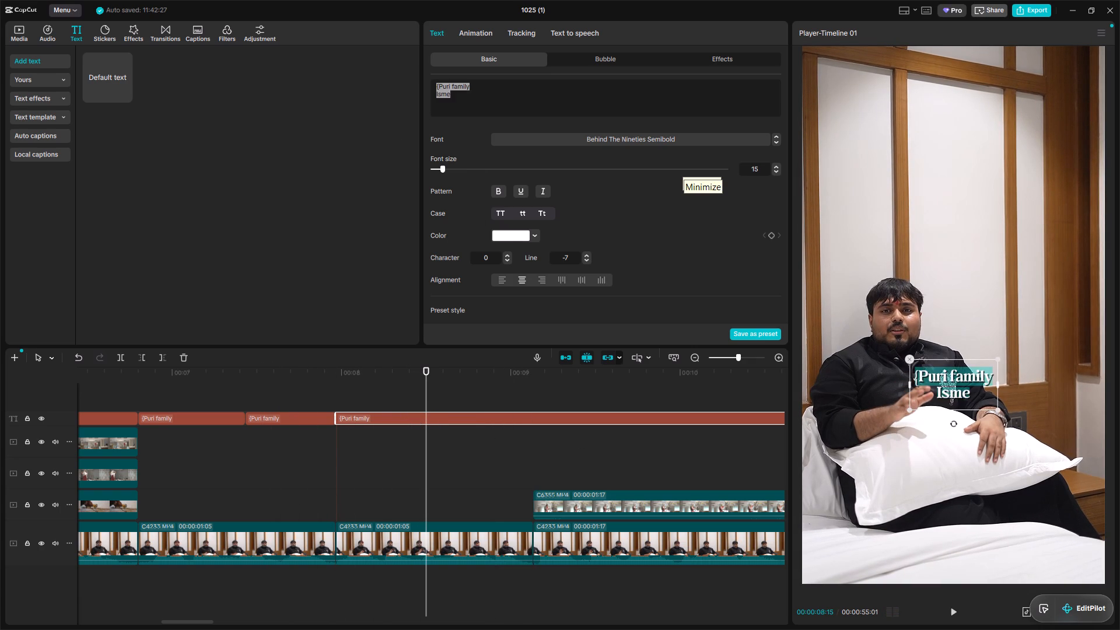
{"action": "type", "text": "Bohot time se"}
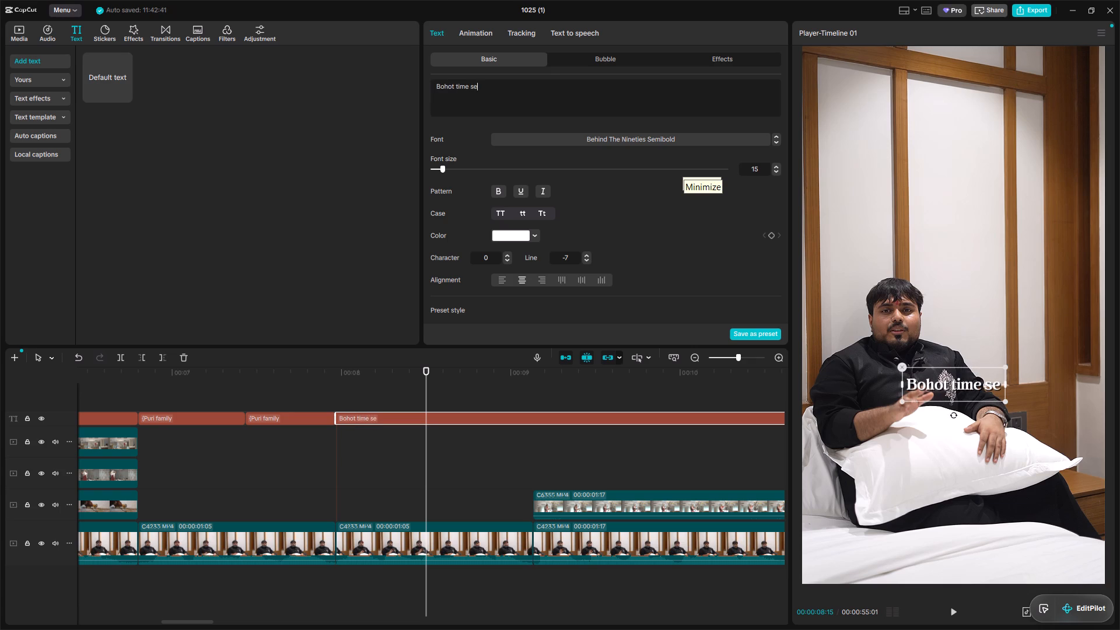
{"action": "key", "text": "ctrl+b"}
Listen on to the next cut and add "involved hai" on a second line of the "Bohot time se" caption starting at 00:00:08:15.
{"action": "left_click", "coordinate": [446, 421]}
{"action": "key", "text": "space"}
{"action": "scroll", "coordinate": [457, 427], "scroll_direction": "down", "scroll_amount": 1, "text": "alt"}
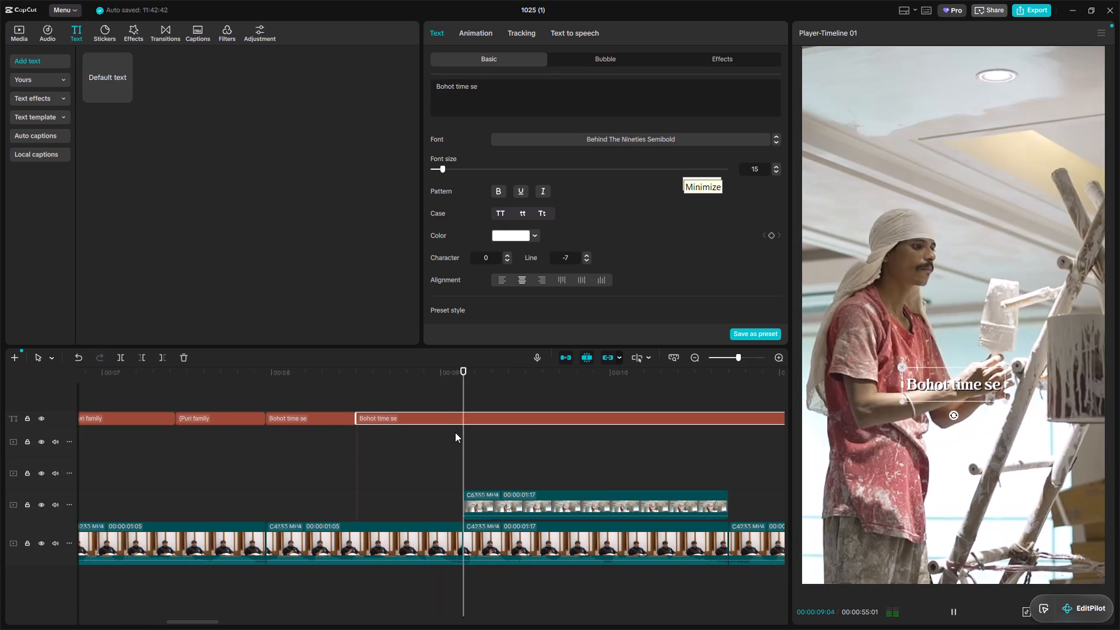
{"action": "key", "text": "space"}
{"action": "double_click", "coordinate": [461, 440]}
{"action": "left_click", "coordinate": [457, 411]}
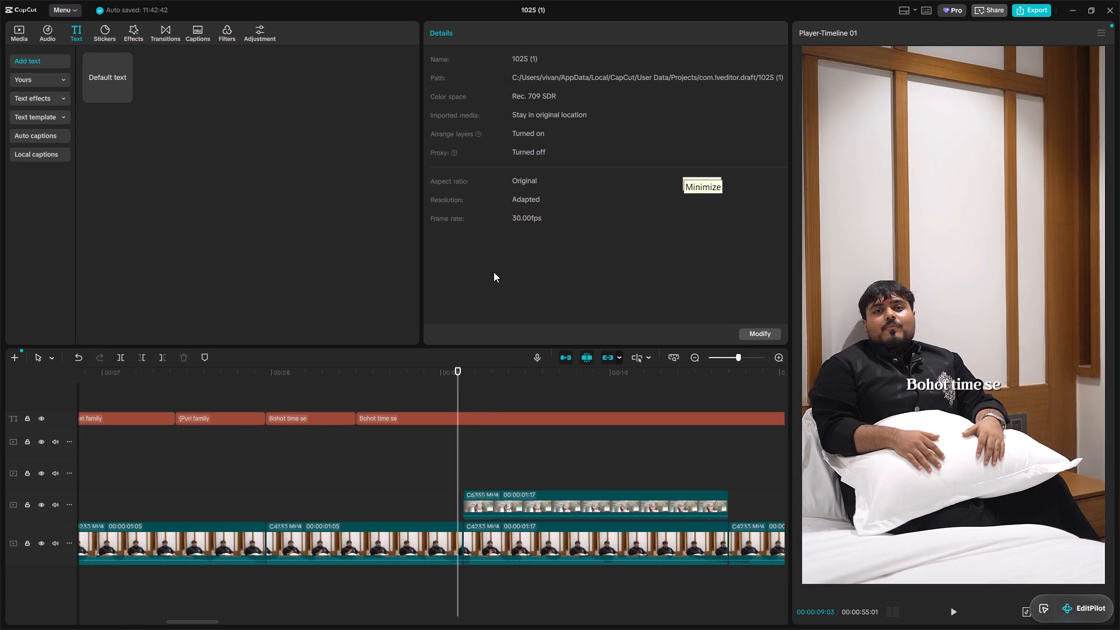
{"action": "left_click", "coordinate": [480, 418]}
{"action": "left_click", "coordinate": [482, 81]}
{"action": "left_click", "coordinate": [497, 97]}
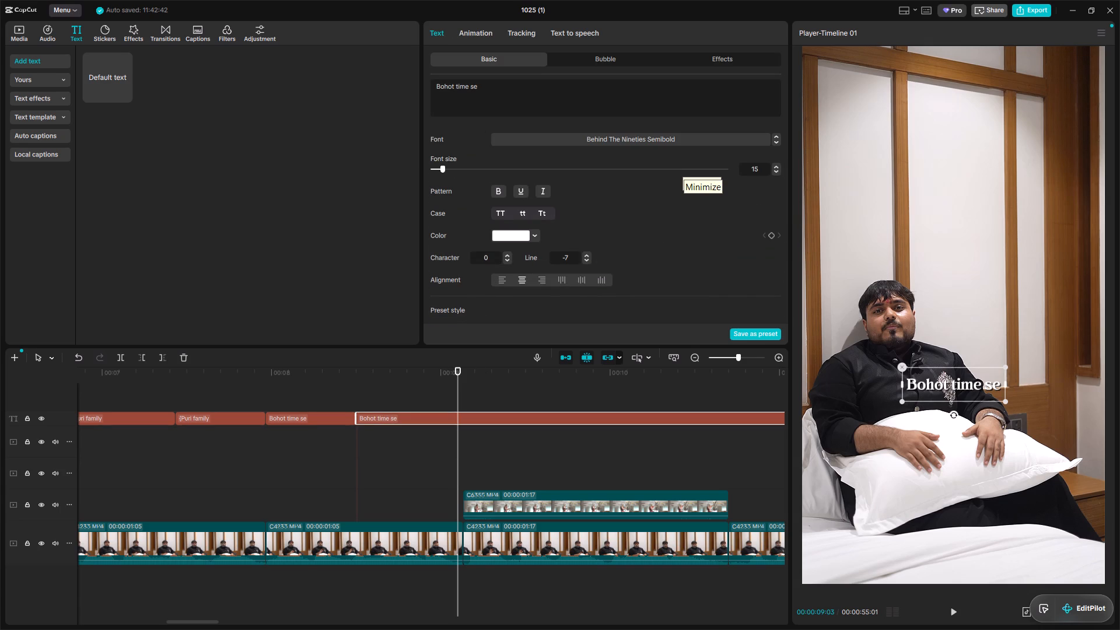
{"action": "key", "text": "Return"}
{"action": "type", "text": "invovle"}
{"action": "key", "text": "BackSpace"}
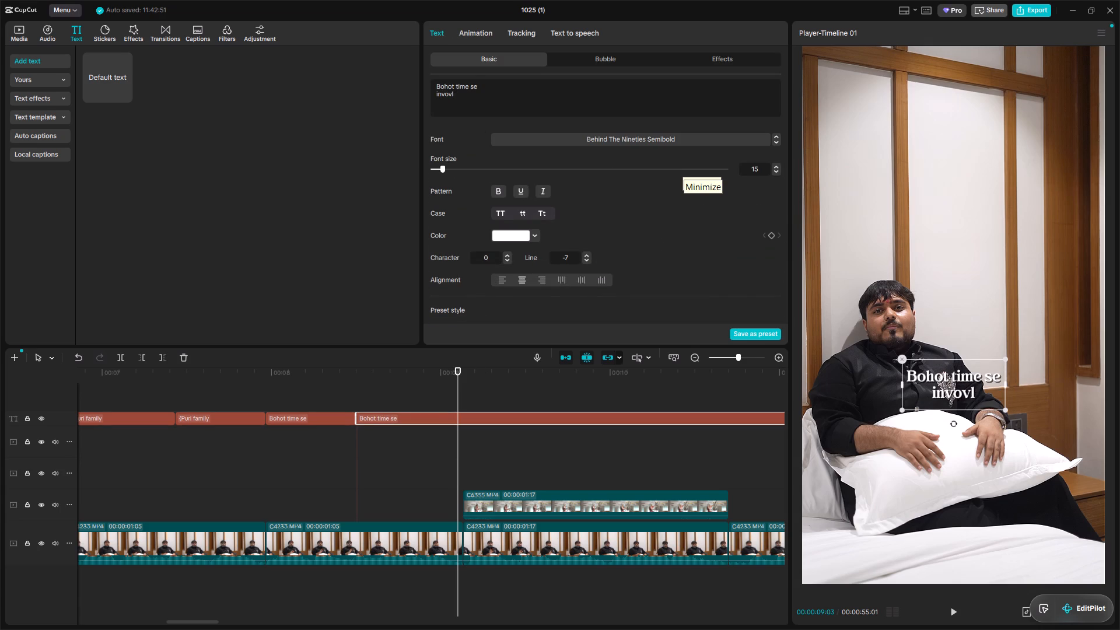
{"action": "key", "text": "BackSpace"}
{"action": "key", "text": "BackSpace"}
{"action": "type", "text": "lved hai"}
Split the two-line "Bohot time se involved hai" caption exactly at the next cut, 00:00:09:04, undoing the misplaced split at 00:00:09:03.
{"action": "key", "text": "ctrl+b"}
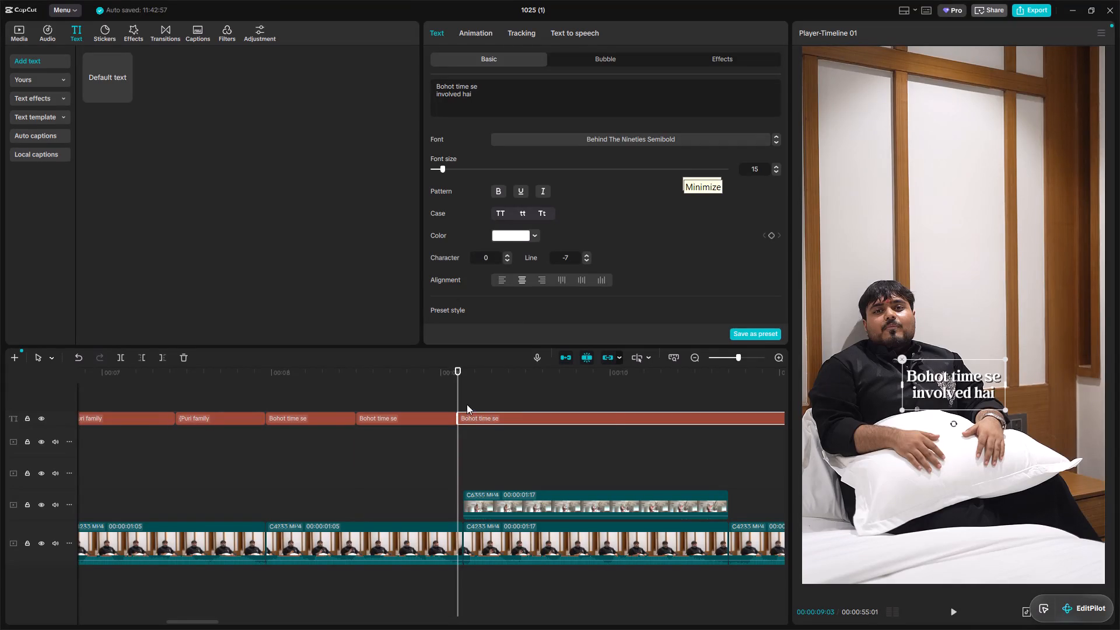
{"action": "scroll", "coordinate": [474, 412], "scroll_direction": "down", "scroll_amount": 3, "text": "alt"}
{"action": "key", "text": "ctrl+z"}
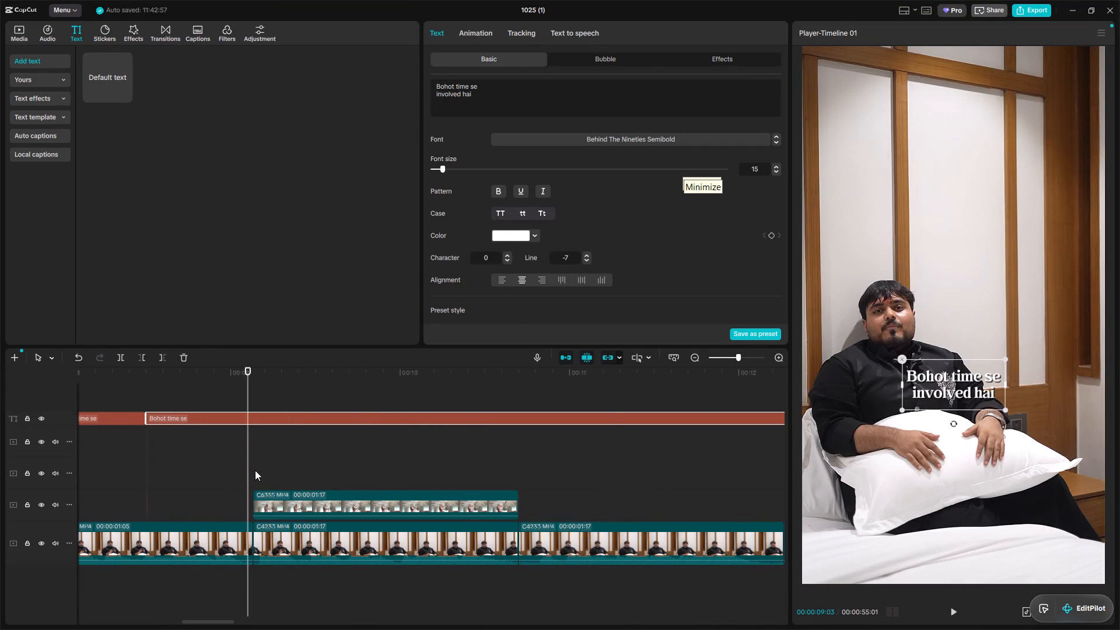
{"action": "left_click", "coordinate": [255, 470]}
{"action": "left_click", "coordinate": [267, 416]}
{"action": "key", "text": "ctrl+b"}
Listen to the next line, replace the text of the caption starting at 00:00:09:04 with "5 saal se" and split it at 00:00:09:26.
{"action": "left_click", "coordinate": [278, 420]}
{"action": "key", "text": "space"}
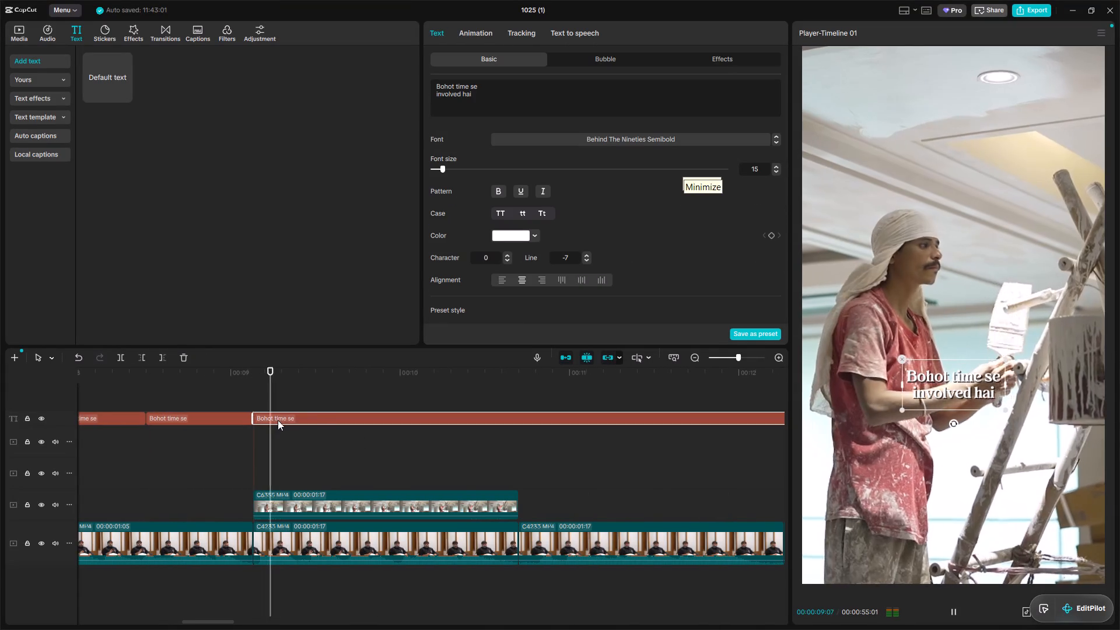
{"action": "scroll", "coordinate": [278, 420], "scroll_direction": "down", "scroll_amount": 2, "text": "alt"}
{"action": "scroll", "coordinate": [278, 420], "scroll_direction": "up", "scroll_amount": 2, "text": "alt"}
{"action": "key", "text": "space"}
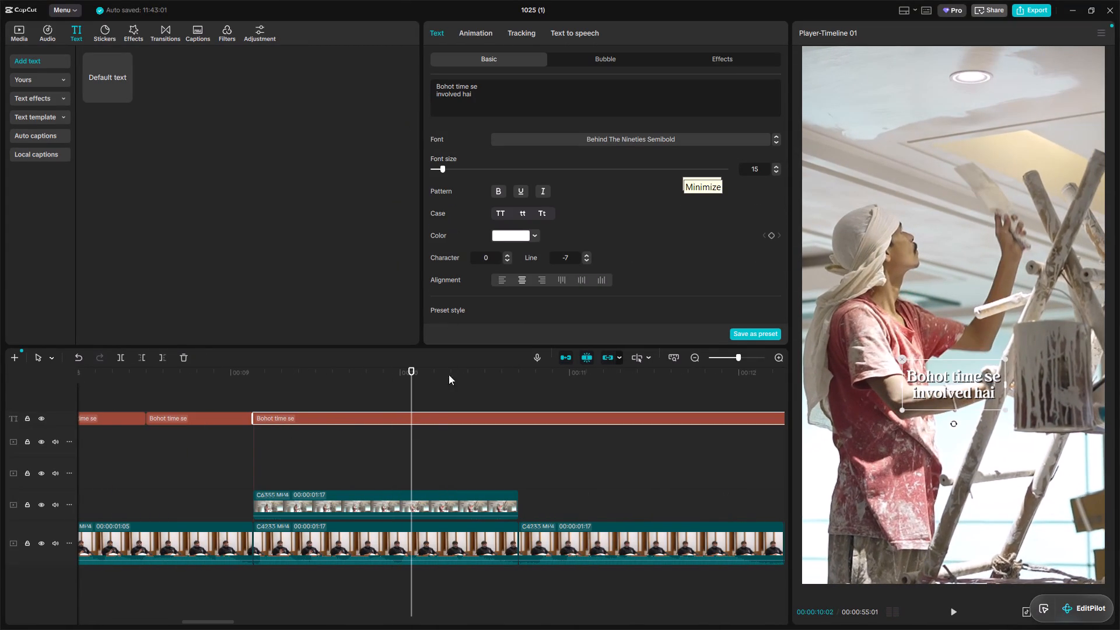
{"action": "left_click", "coordinate": [290, 442]}
{"action": "key", "text": "space"}
{"action": "key", "text": "space"}
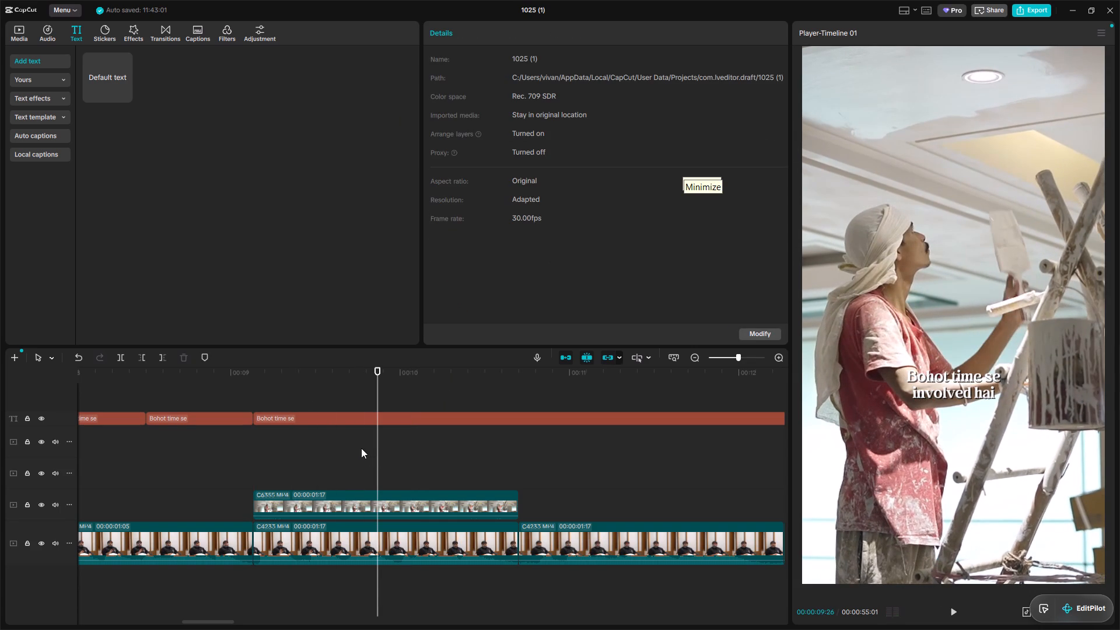
{"action": "left_click", "coordinate": [374, 419]}
{"action": "left_click", "coordinate": [482, 112]}
{"action": "key", "text": "ctrl+a"}
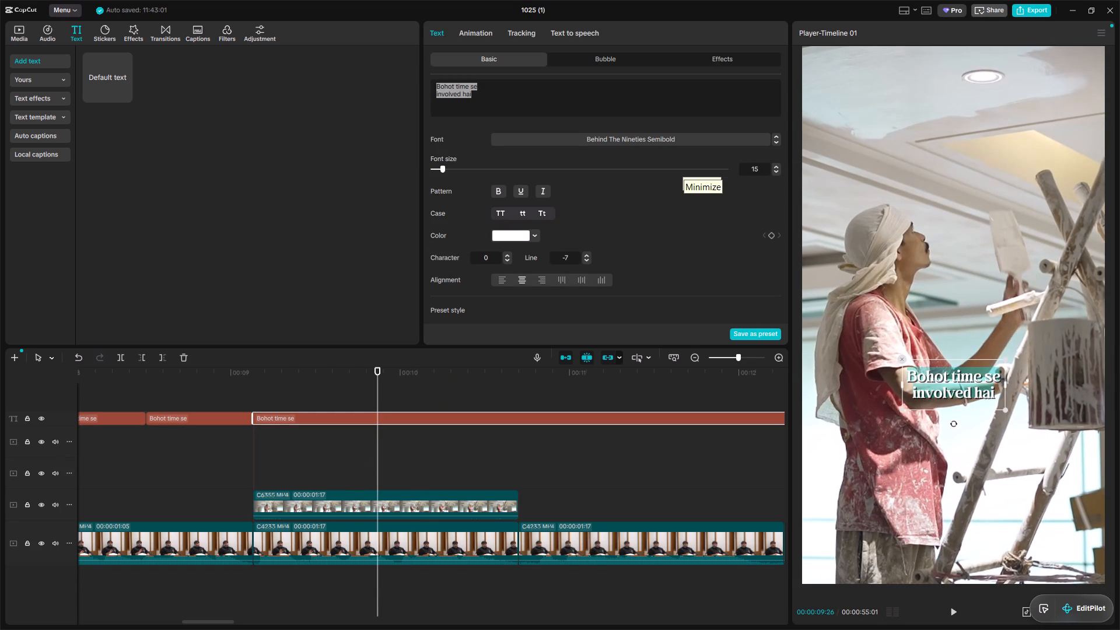
{"action": "type", "text": "5"}
{"action": "key", "text": "space"}
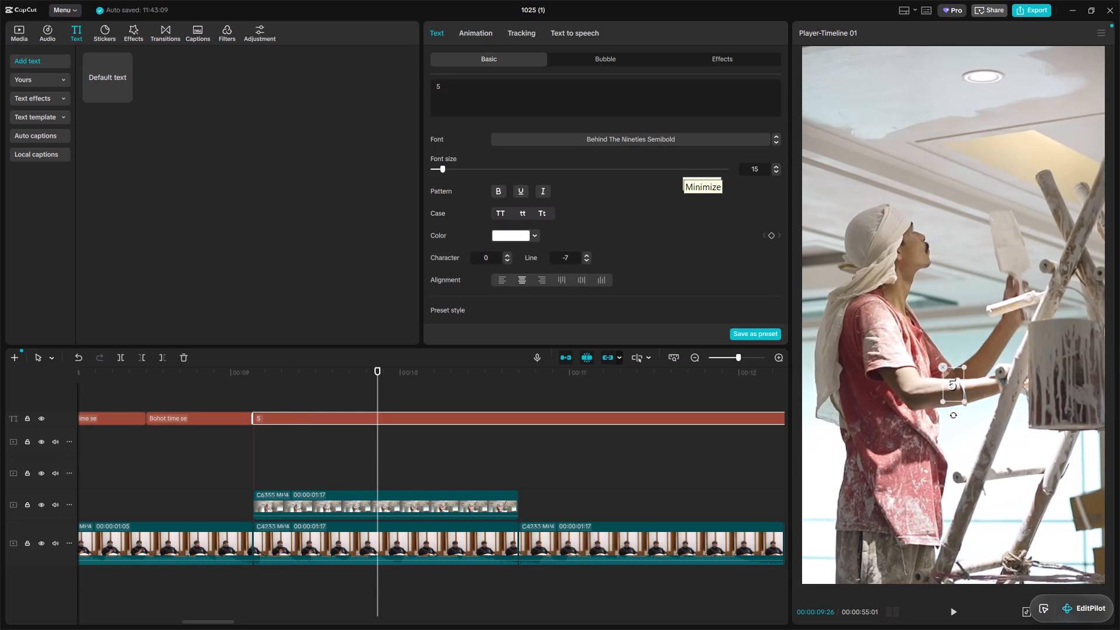
{"action": "type", "text": "saal se"}
{"action": "key", "text": "ctrl+b"}
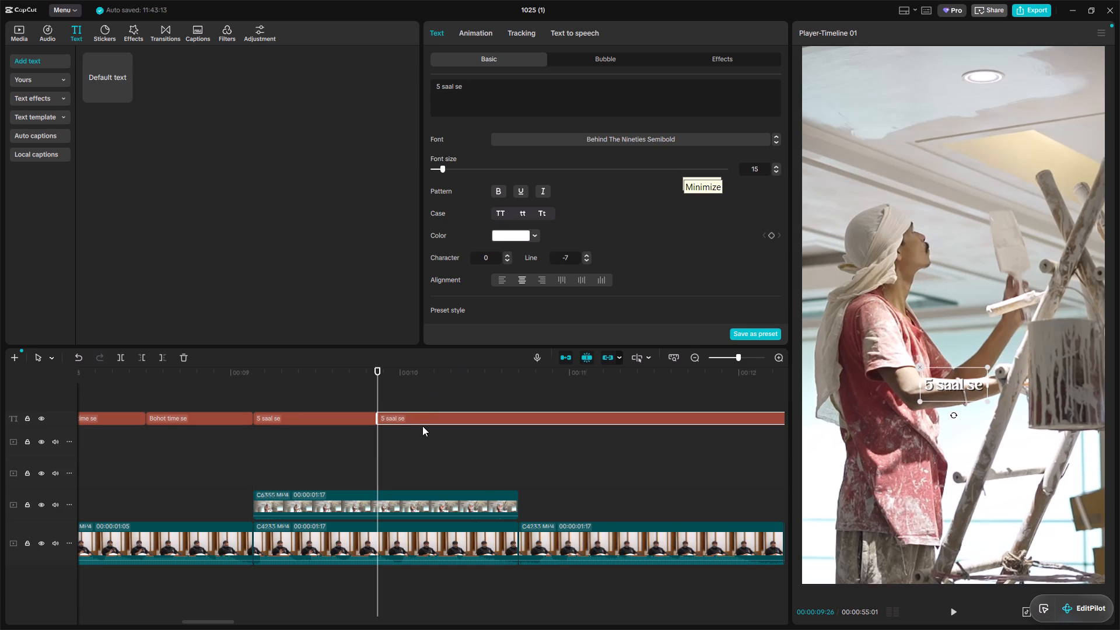
Replay around the split and move the boundary between the two "5 saal se" captions earlier, to about 00:00:09:23.
{"action": "left_click", "coordinate": [422, 426]}
{"action": "left_click", "coordinate": [375, 389]}
{"action": "left_click", "coordinate": [400, 422]}
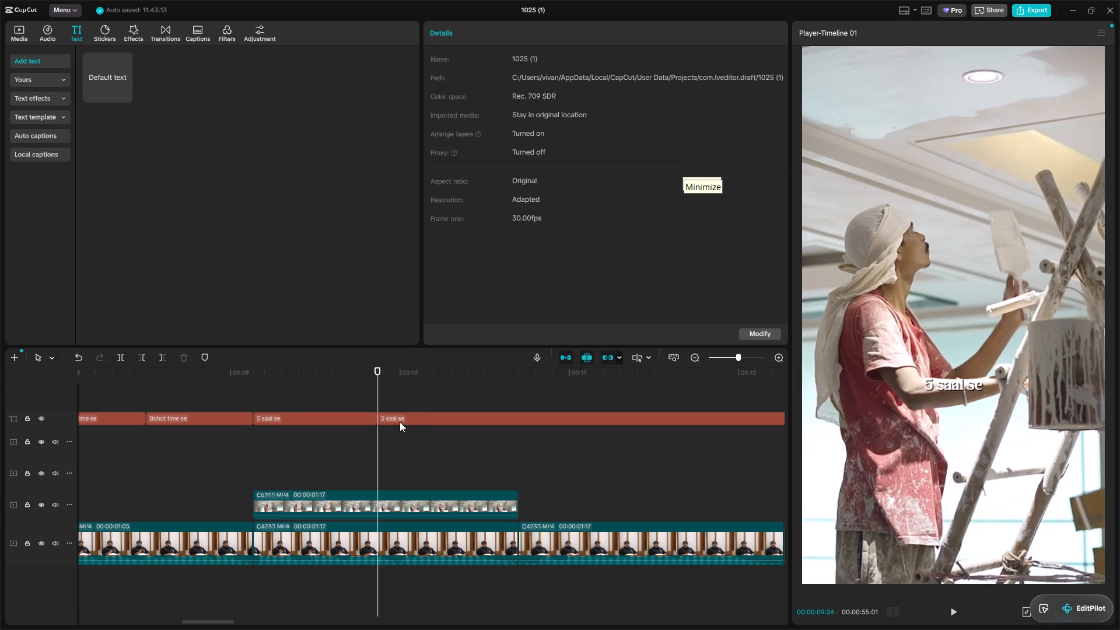
{"action": "key", "text": "space"}
{"action": "key", "text": "space"}
{"action": "left_click", "coordinate": [338, 461]}
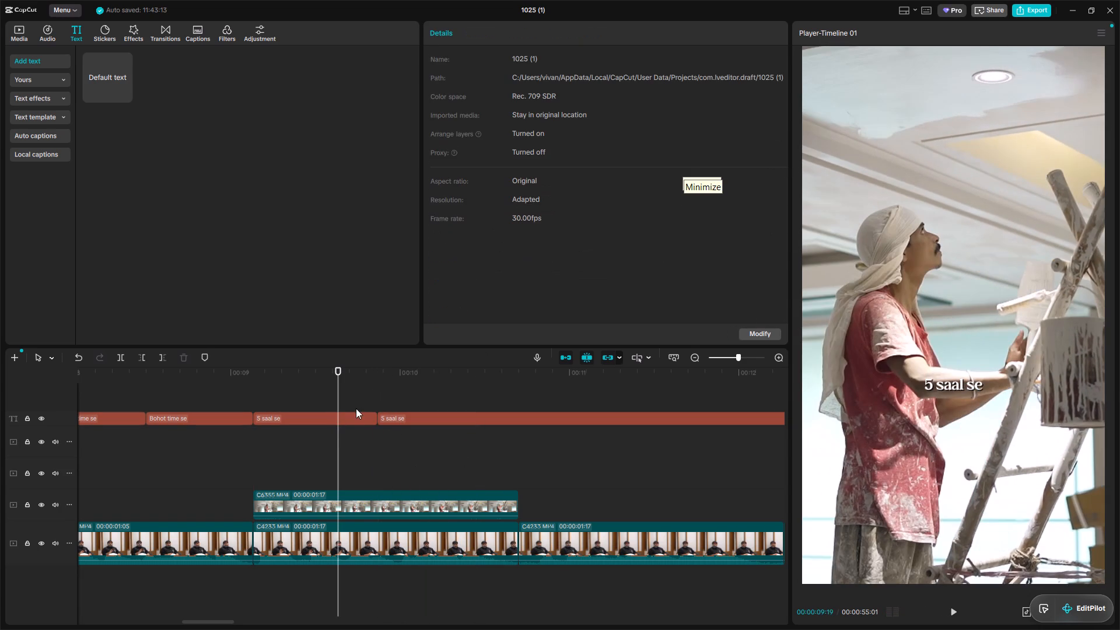
{"action": "left_click", "coordinate": [360, 434]}
{"action": "left_click", "coordinate": [367, 416]}
{"action": "left_click_drag", "start_coordinate": [377, 417], "coordinate": [359, 412]}
{"action": "left_click", "coordinate": [382, 418]}
{"action": "left_click_drag", "start_coordinate": [380, 418], "coordinate": [351, 407]}
Listen on to 00:00:10:05 and add "ham isko" on a second line of the second "5 saal se" caption.
{"action": "key", "text": "space"}
{"action": "key", "text": "space"}
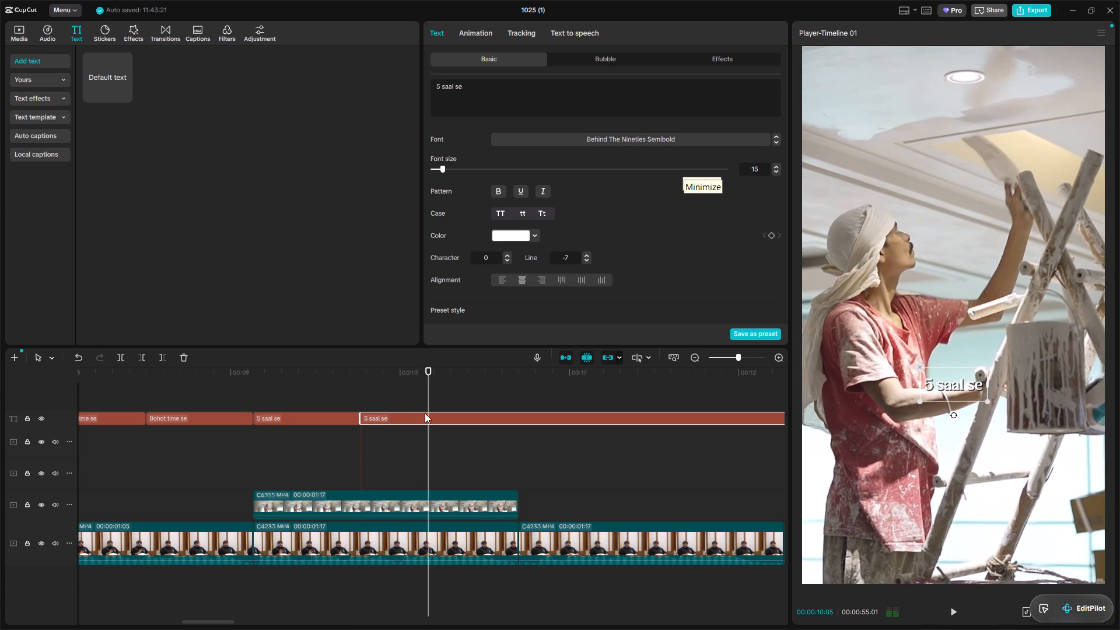
{"action": "left_click", "coordinate": [494, 100]}
{"action": "key", "text": "Return"}
{"action": "type", "text": "ham isko"}
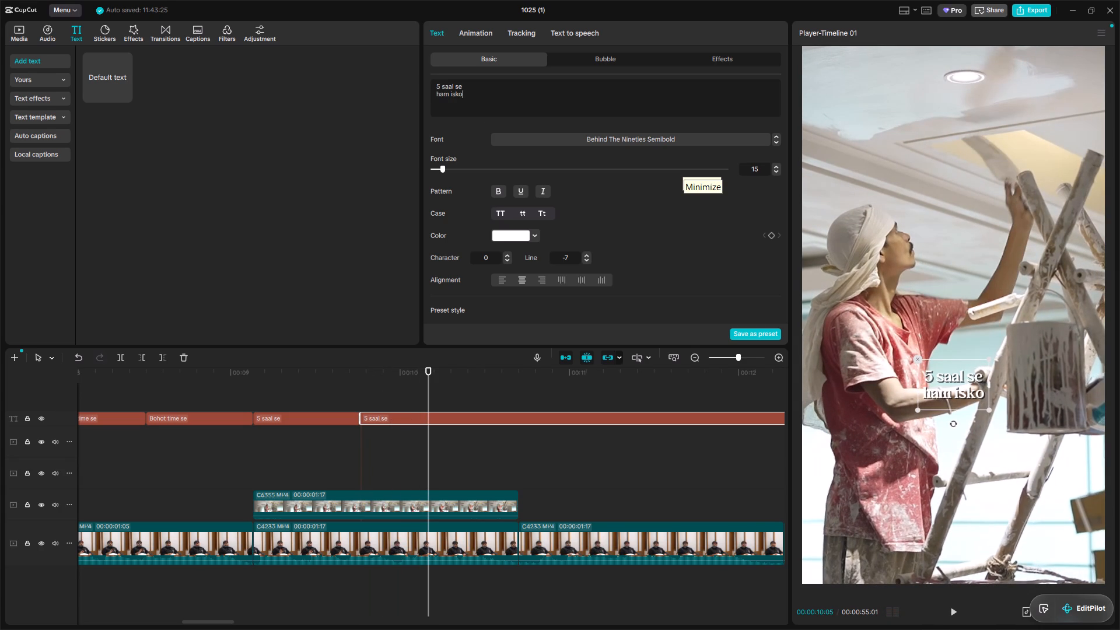
Split the two-line "5 saal se / ham isko" caption at 00:00:10:05.
{"action": "key", "text": "ctrl+b"}
Listen on, replace the text of the caption starting at 00:00:10:05 with "Bana rahe hai" and split it at the next cut, 00:00:10:21.
{"action": "left_click", "coordinate": [446, 422]}
{"action": "key", "text": "space"}
{"action": "key", "text": "space"}
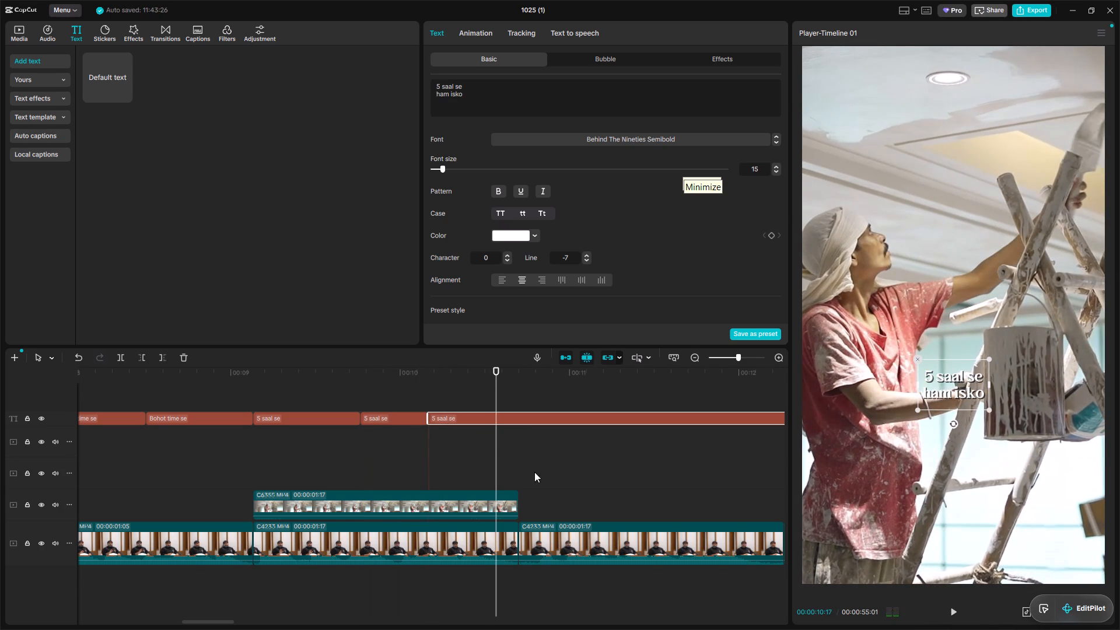
{"action": "left_click", "coordinate": [514, 469]}
{"action": "left_click", "coordinate": [517, 470]}
{"action": "left_click", "coordinate": [514, 408]}
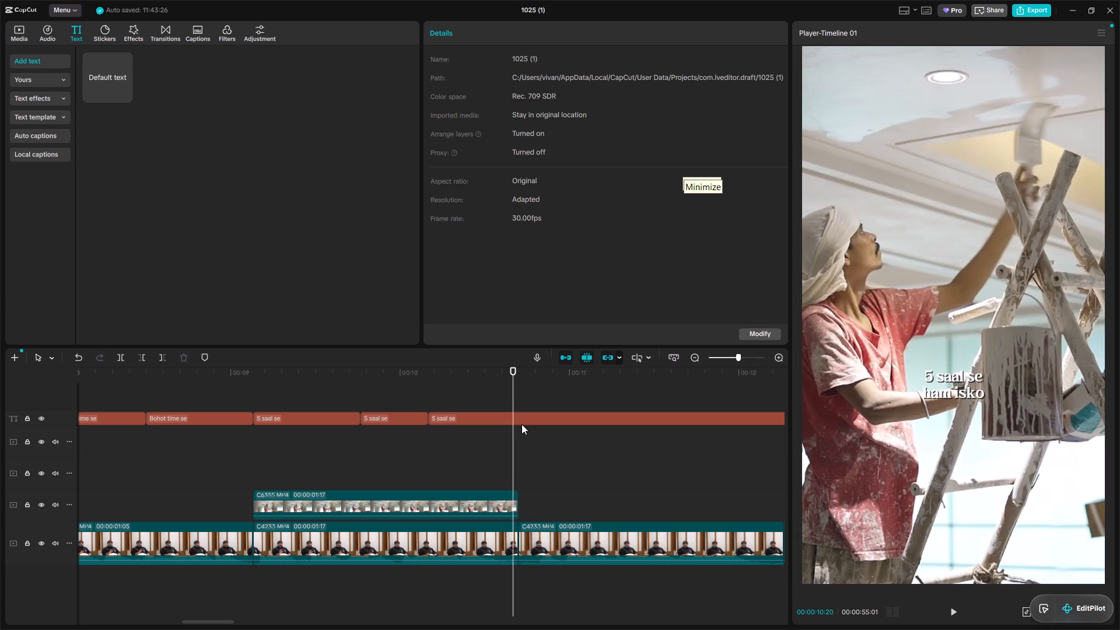
{"action": "left_click", "coordinate": [521, 424]}
{"action": "left_click", "coordinate": [521, 436]}
{"action": "left_click", "coordinate": [522, 418]}
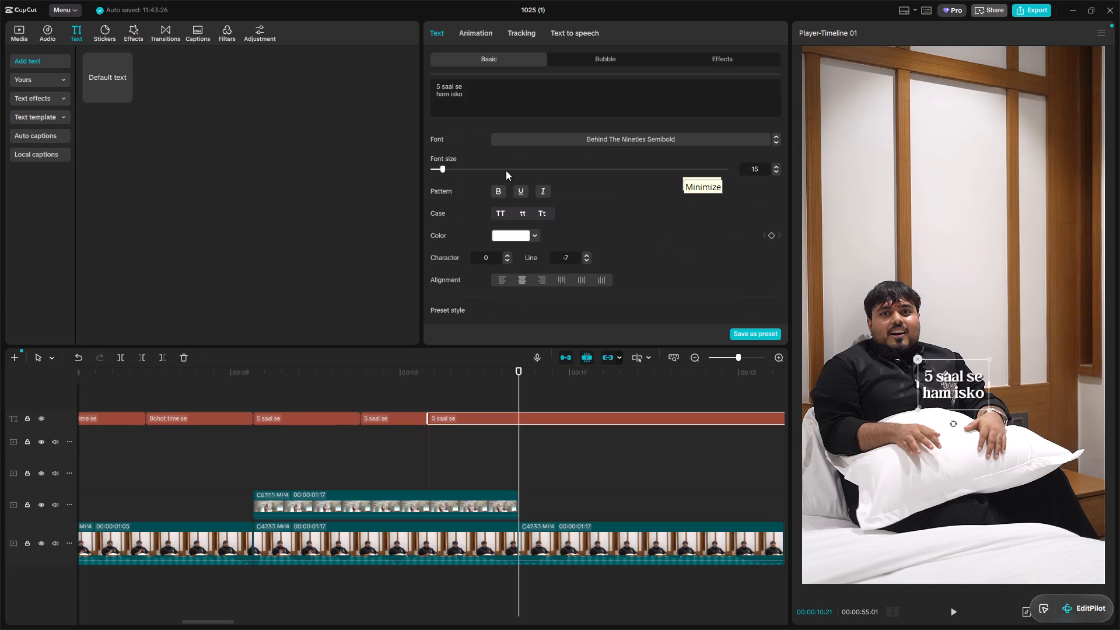
{"action": "left_click", "coordinate": [477, 116]}
{"action": "key", "text": "ctrl+a"}
{"action": "type", "text": "Bana rahe hai"}
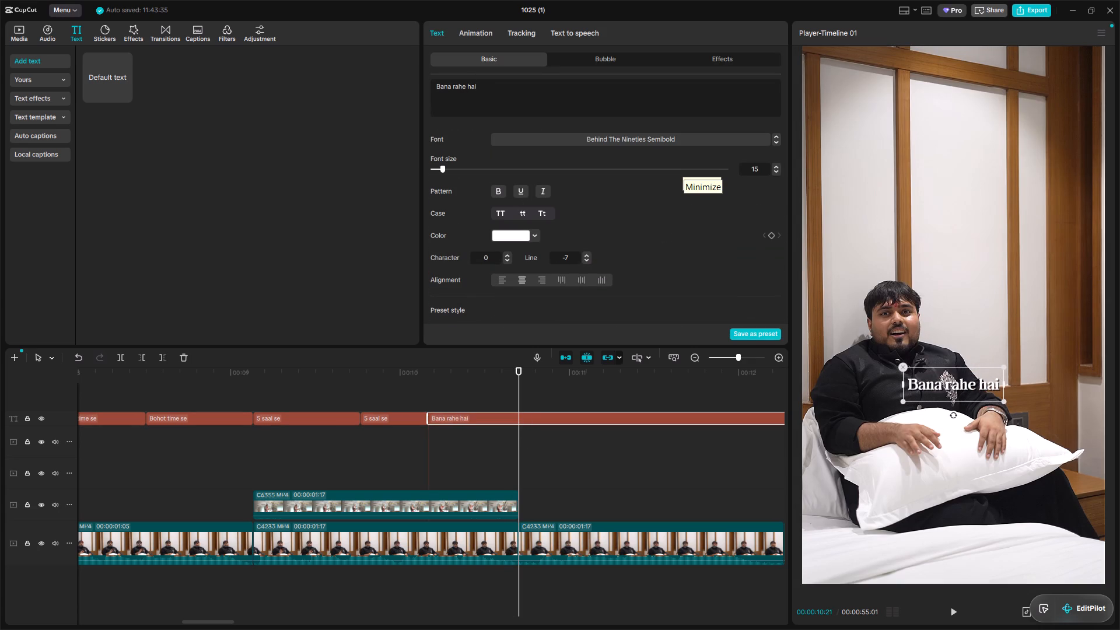
{"action": "key", "text": "ctrl+b"}
Listen to the next line, replace the text of the caption starting at 00:00:10:21 with "Aur finally ye" and split it at 00:00:11:13.
{"action": "scroll", "coordinate": [645, 446], "scroll_direction": "down", "scroll_amount": 2, "text": "alt"}
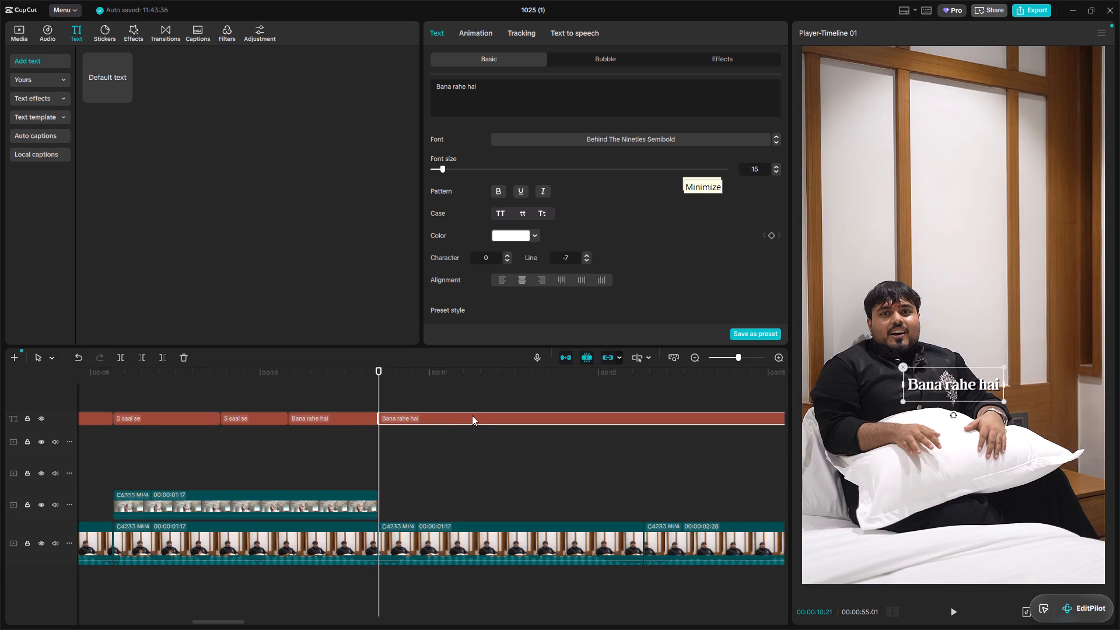
{"action": "left_click", "coordinate": [474, 416]}
{"action": "key", "text": "space"}
{"action": "scroll", "coordinate": [472, 487], "scroll_direction": "down", "scroll_amount": 2, "text": "alt"}
{"action": "key", "text": "space"}
{"action": "key", "text": "space"}
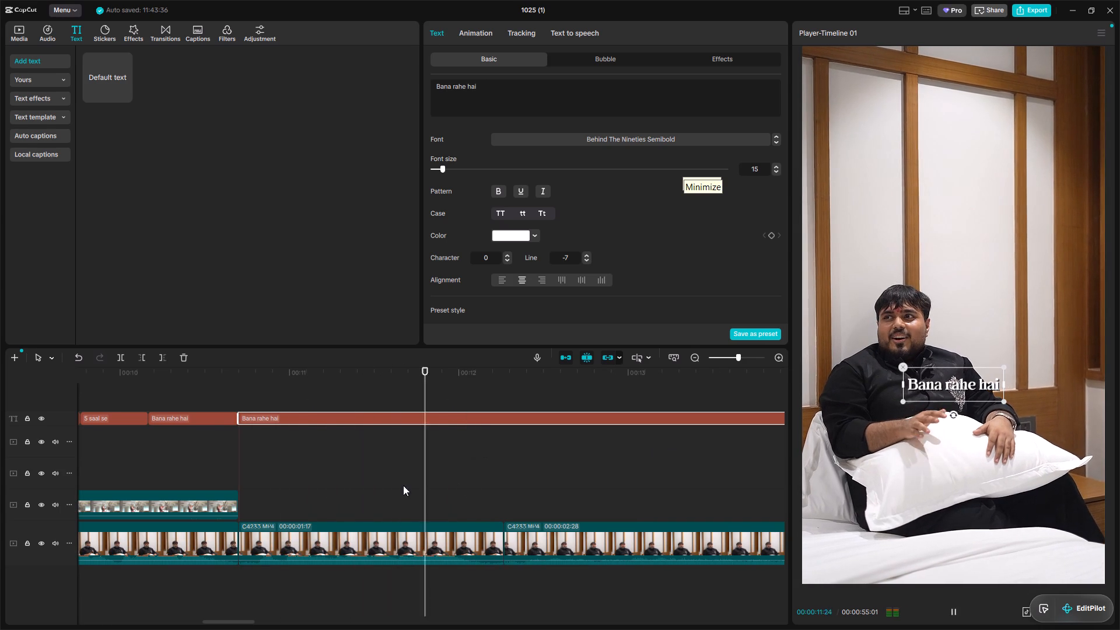
{"action": "key", "text": "space"}
{"action": "left_click", "coordinate": [243, 460]}
{"action": "key", "text": "space"}
{"action": "key", "text": "space"}
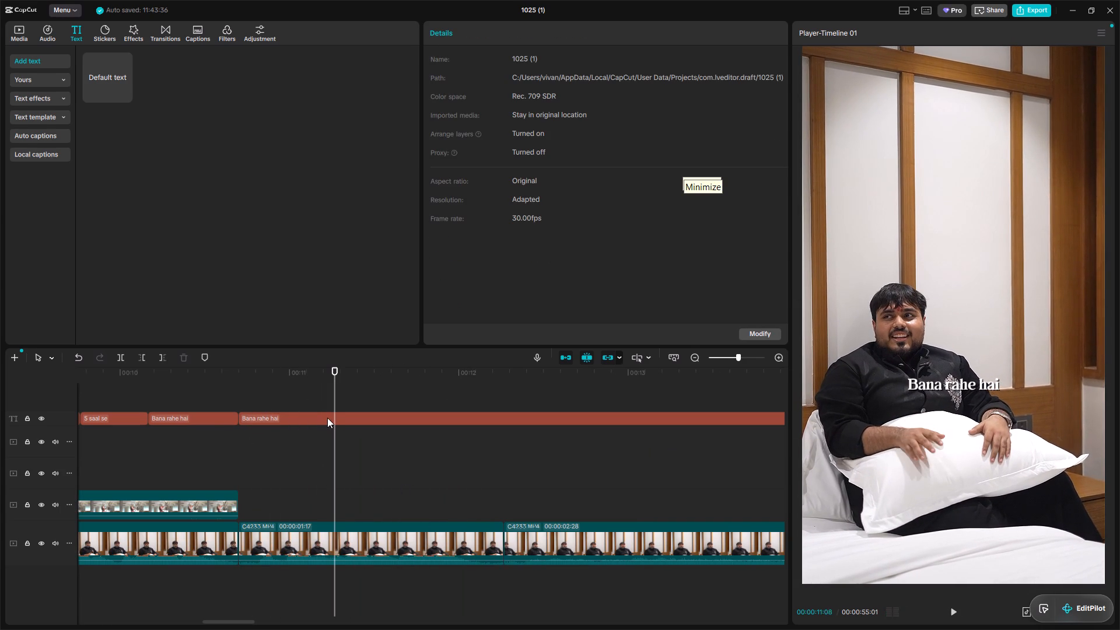
{"action": "key", "text": "space"}
{"action": "key", "text": "space"}
{"action": "left_click", "coordinate": [331, 416]}
{"action": "left_click", "coordinate": [492, 78]}
{"action": "left_click", "coordinate": [491, 92], "text": "ctrl"}
{"action": "key", "text": "ctrl+a"}
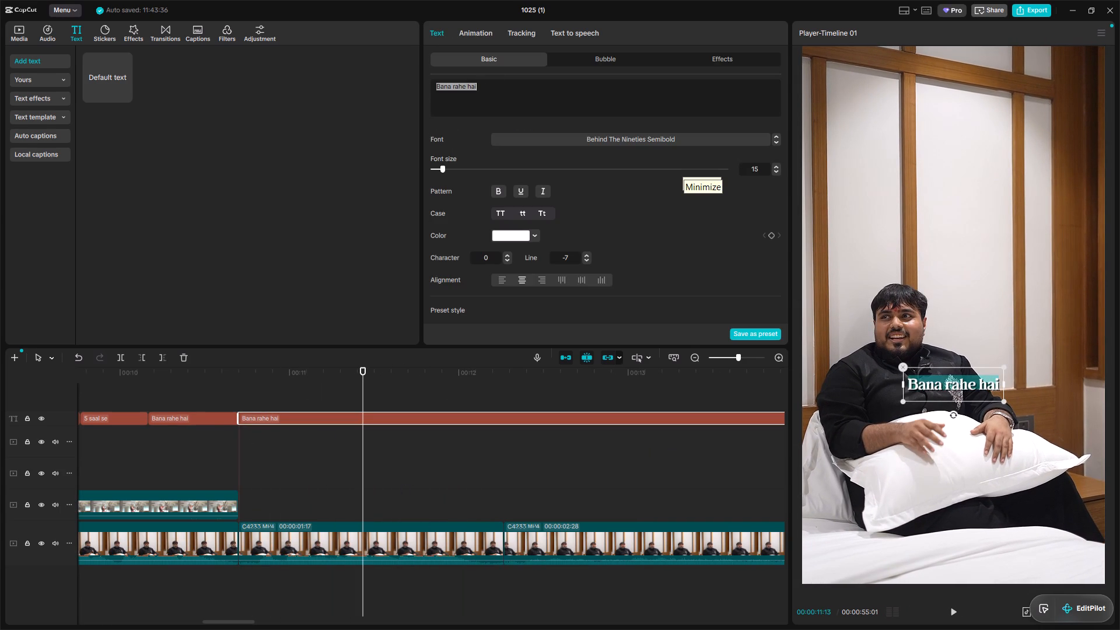
{"action": "type", "text": "Aur finally ye"}
{"action": "key", "text": "ctrl+b"}
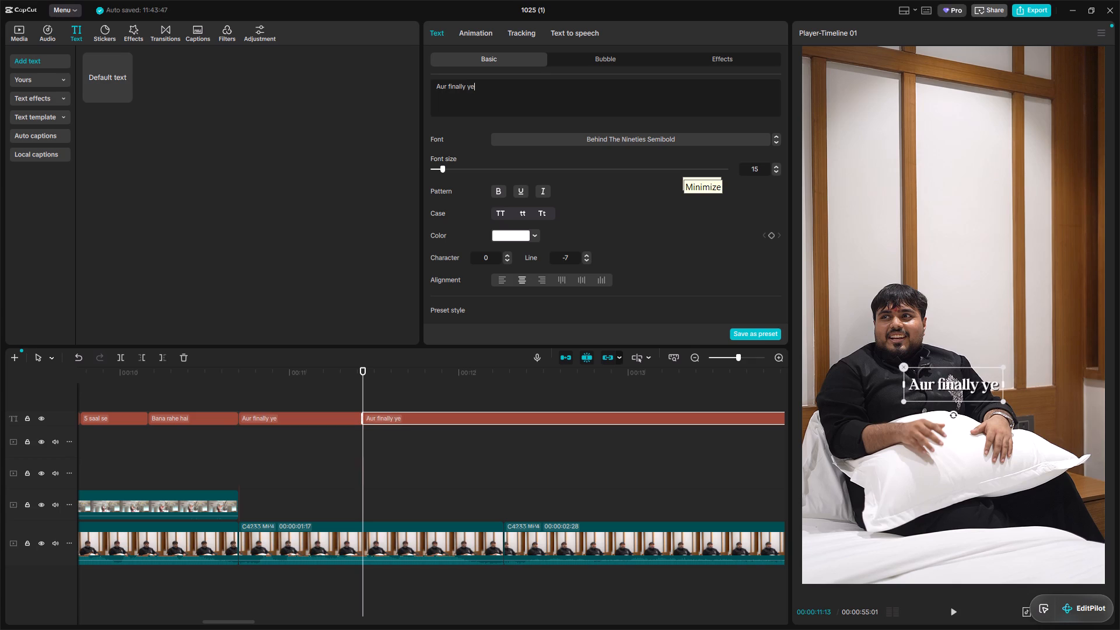
Listen on, add "ready hua hai" as a second line of the second "Aur finally ye" caption and split it at the next cut, 00:00:12:08.
{"action": "left_click", "coordinate": [411, 420]}
{"action": "key", "text": "space"}
{"action": "key", "text": "space"}
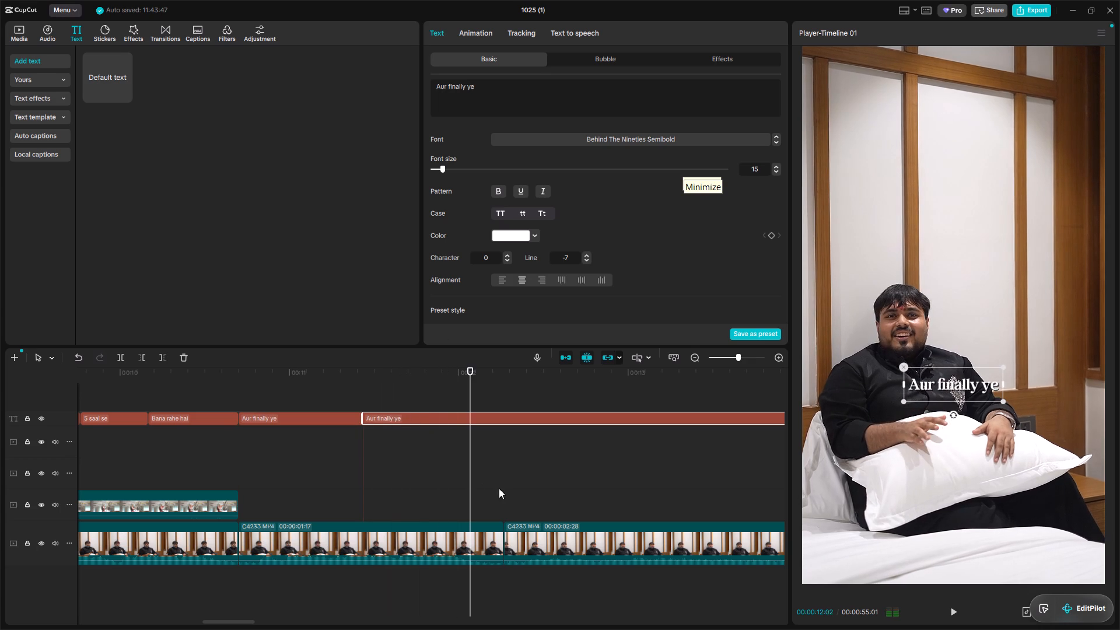
{"action": "left_click", "coordinate": [505, 491]}
{"action": "left_click", "coordinate": [505, 478]}
{"action": "left_click", "coordinate": [507, 421]}
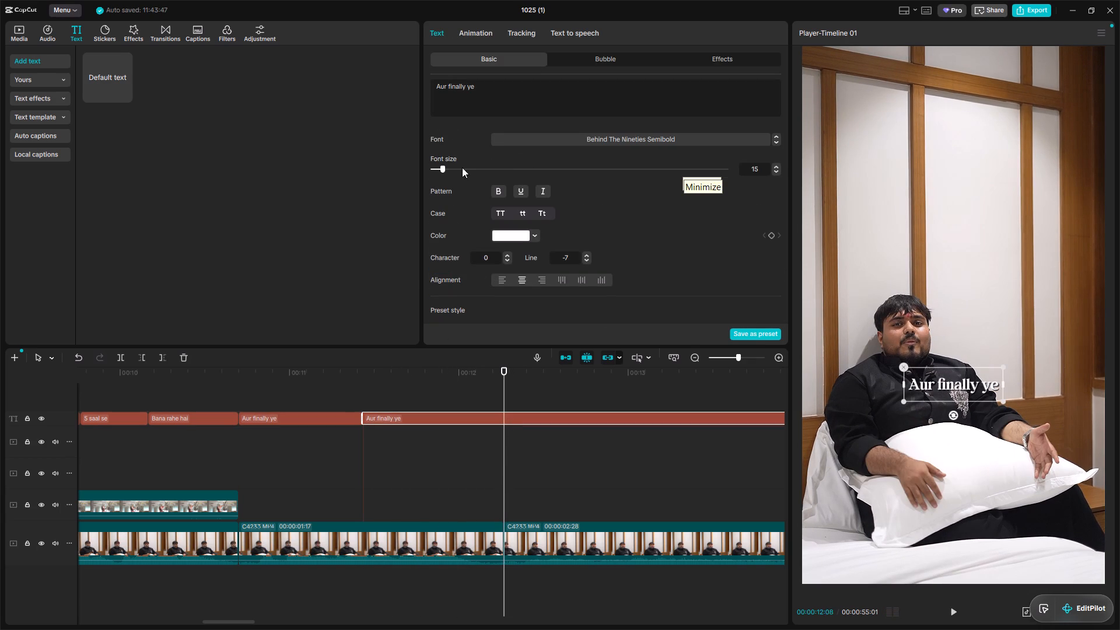
{"action": "left_click", "coordinate": [514, 79]}
{"action": "left_click", "coordinate": [514, 81]}
{"action": "left_click", "coordinate": [502, 83]}
{"action": "key", "text": "Return"}
{"action": "type", "text": "Read"}
{"action": "key", "text": "BackSpace"}
{"action": "key", "text": "BackSpace"}
{"action": "key", "text": "BackSpace"}
{"action": "key", "text": "BackSpace"}
{"action": "type", "text": "ready"}
{"action": "key", "text": "space"}
{"action": "type", "text": "hua hai"}
{"action": "key", "text": "ctrl+b"}
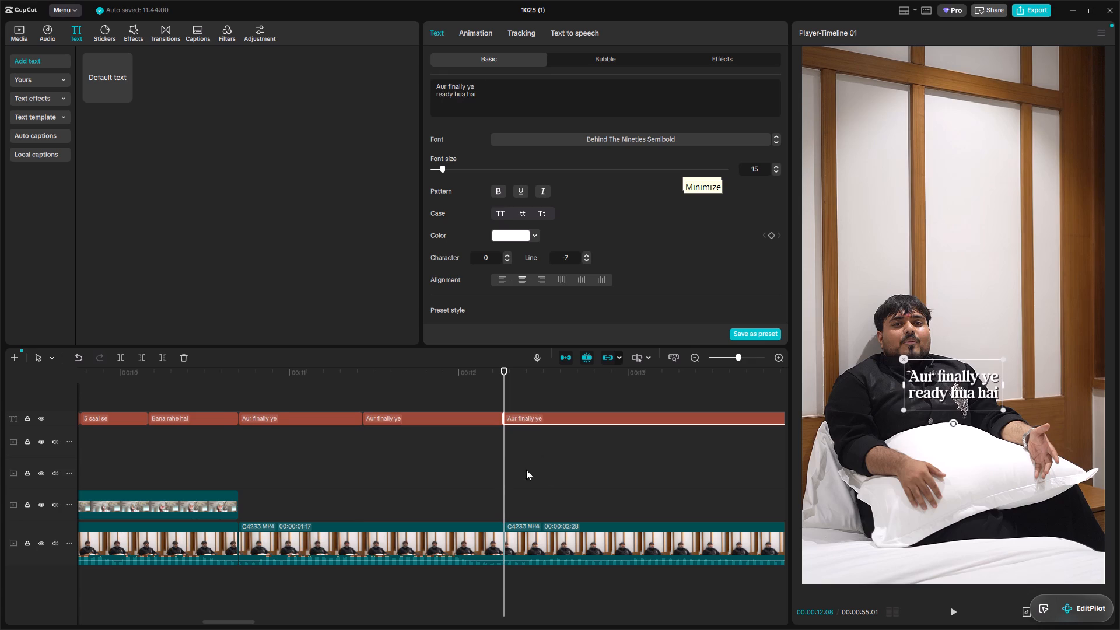
Listen to the speech following the cut at 00:00:12:08 to work out the wording and timing of the next caption.
{"action": "scroll", "coordinate": [521, 470], "scroll_direction": "down", "scroll_amount": 2, "text": "alt"}
{"action": "left_click", "coordinate": [404, 421]}
{"action": "key", "text": "space"}
{"action": "scroll", "coordinate": [404, 422], "scroll_direction": "down", "scroll_amount": 1, "text": "alt"}
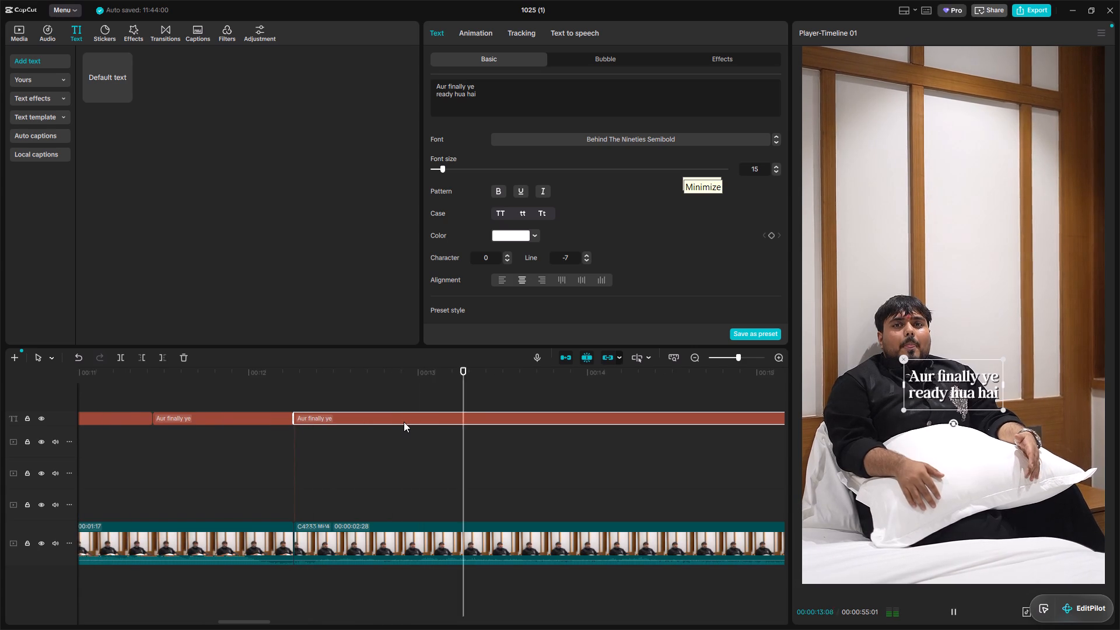
{"action": "scroll", "coordinate": [404, 422], "scroll_direction": "down", "scroll_amount": 1, "text": "alt"}
{"action": "key", "text": "space"}
{"action": "key", "text": "space"}
{"action": "key", "text": "space"}
{"action": "key", "text": "space"}
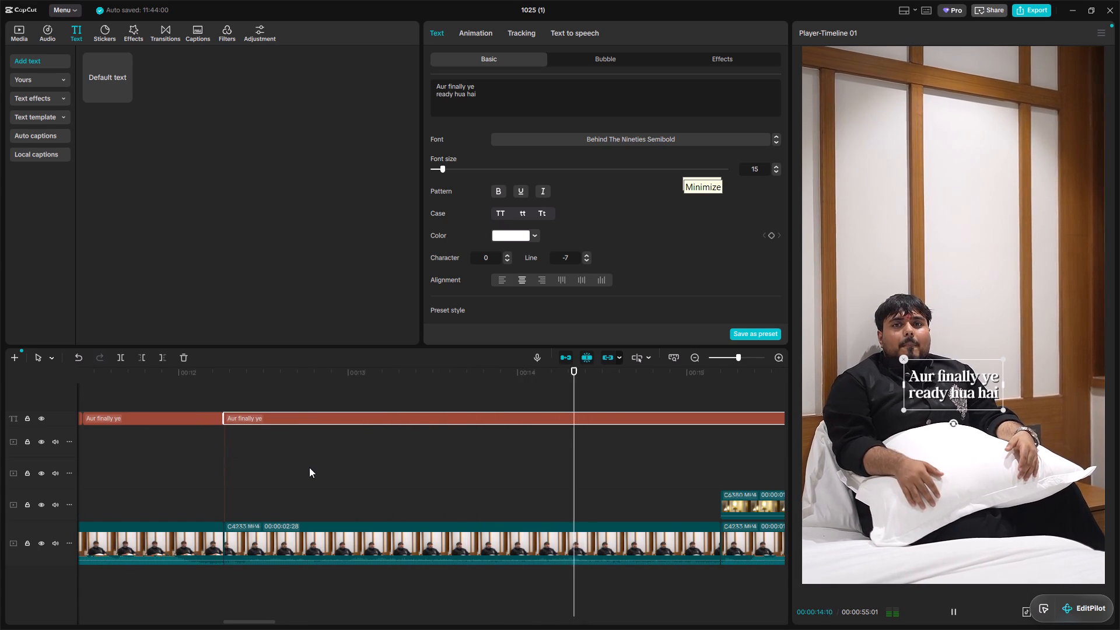
{"action": "scroll", "coordinate": [313, 469], "scroll_direction": "down", "scroll_amount": 1, "text": "alt"}
{"action": "scroll", "coordinate": [418, 467], "scroll_direction": "down", "scroll_amount": 6, "text": "ctrl"}
{"action": "key", "text": "space"}
{"action": "left_click", "coordinate": [322, 449]}
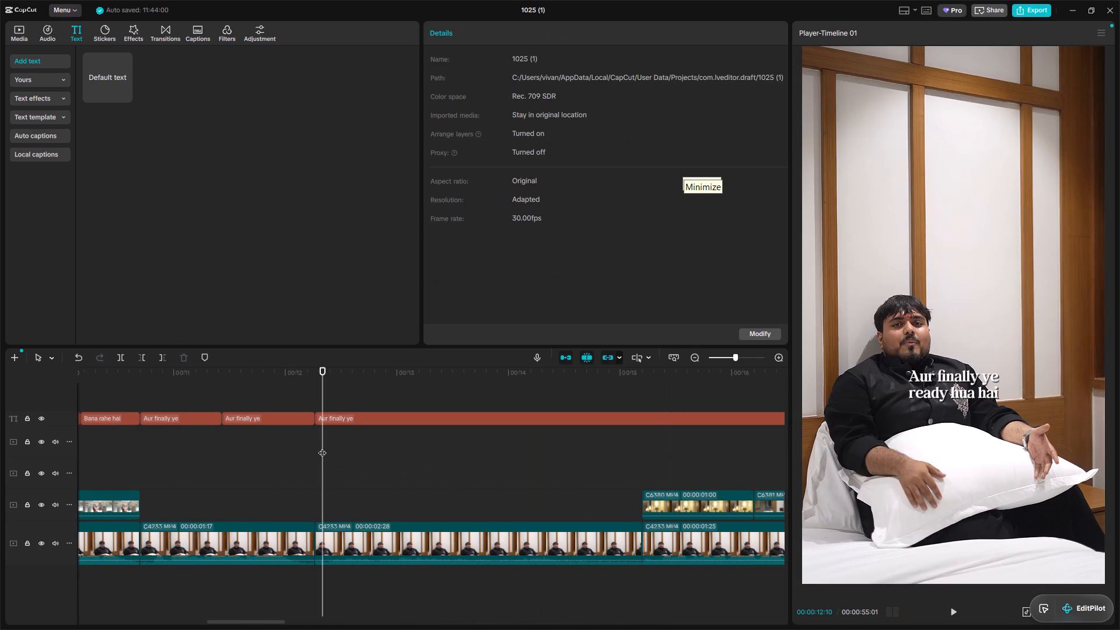
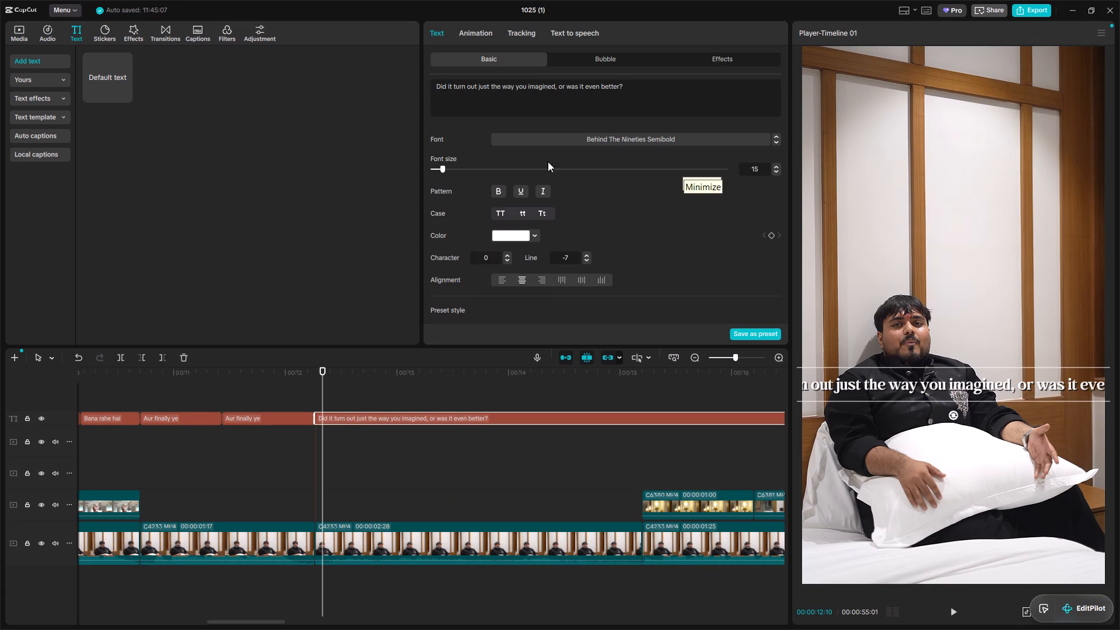
{"action": "left_click", "coordinate": [409, 421]}
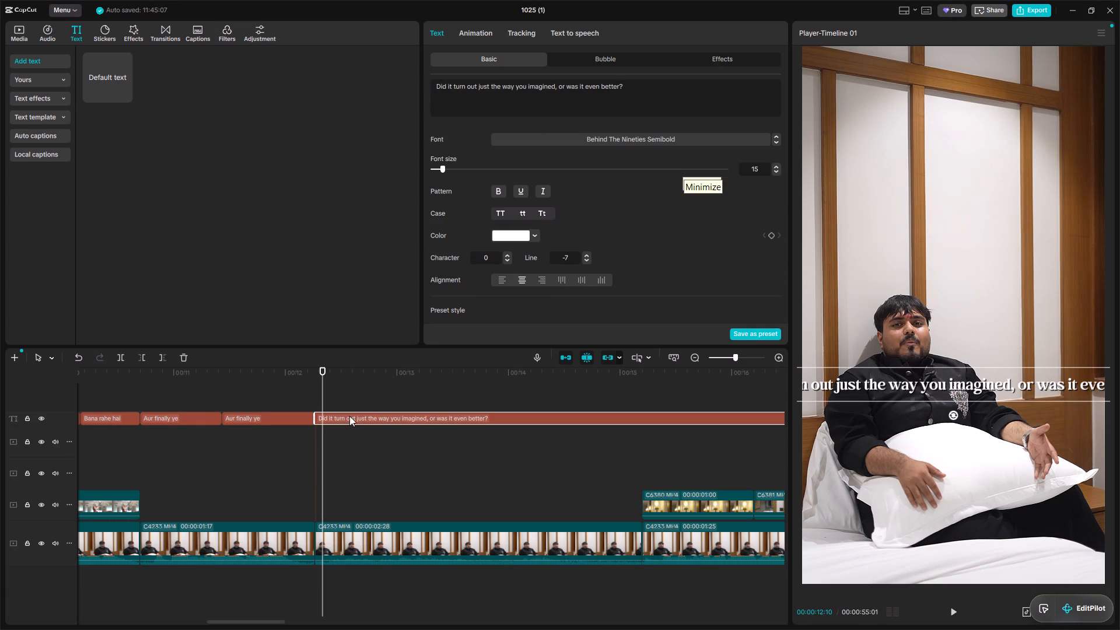
Play the question and split its caption at the next cut, 00:00:15:06, keeping both parts.
{"action": "left_click", "coordinate": [349, 416]}
{"action": "key", "text": "space"}
{"action": "double_click", "coordinate": [636, 462]}
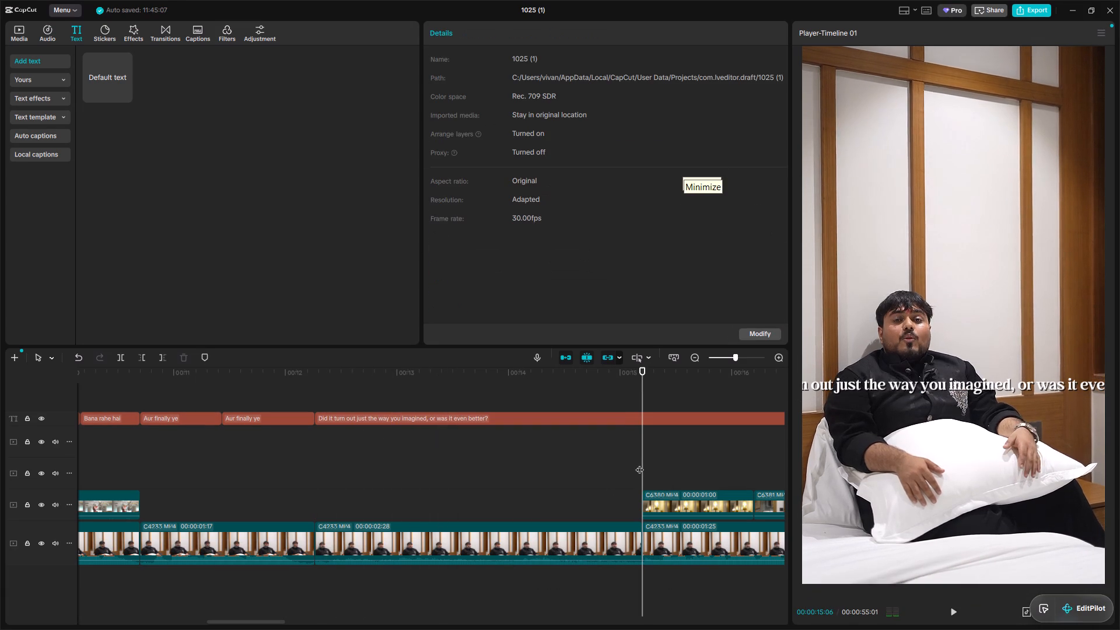
{"action": "left_click", "coordinate": [598, 416], "text": "ctrl"}
{"action": "key", "text": "ctrl+b"}
{"action": "key", "text": "BackSpace"}
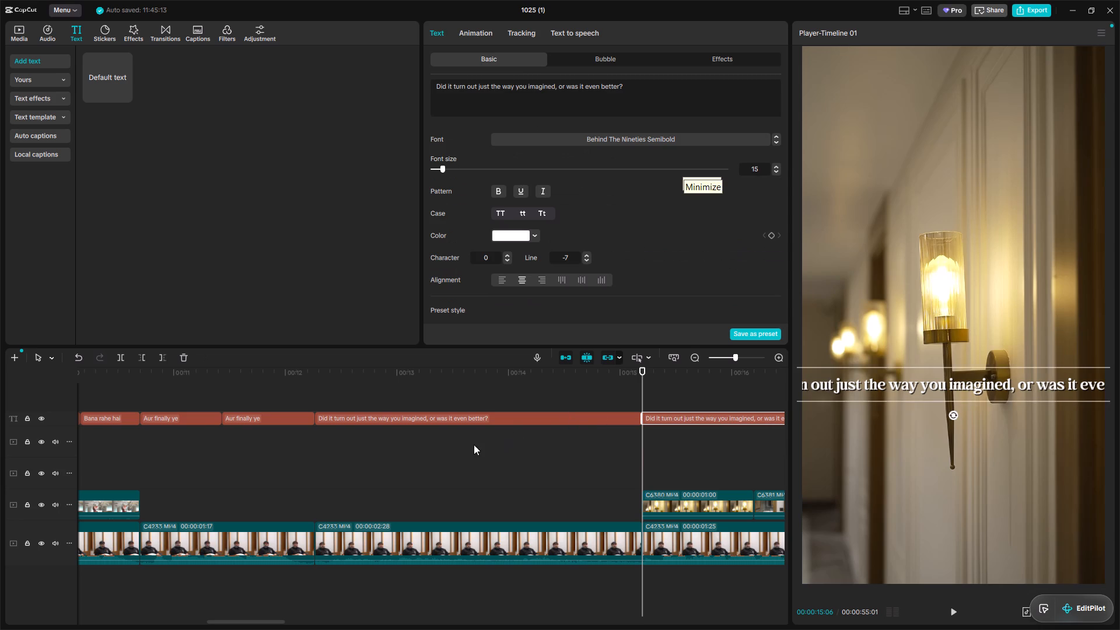
{"action": "key", "text": "ctrl+z"}
Copy the style of the opening "How are you feeling like?" caption and apply it to the caption starting at 00:00:12:08.
{"action": "left_click", "coordinate": [437, 439]}
{"action": "scroll", "coordinate": [435, 439], "scroll_direction": "up", "scroll_amount": 18, "text": "alt"}
{"action": "left_click", "coordinate": [190, 423]}
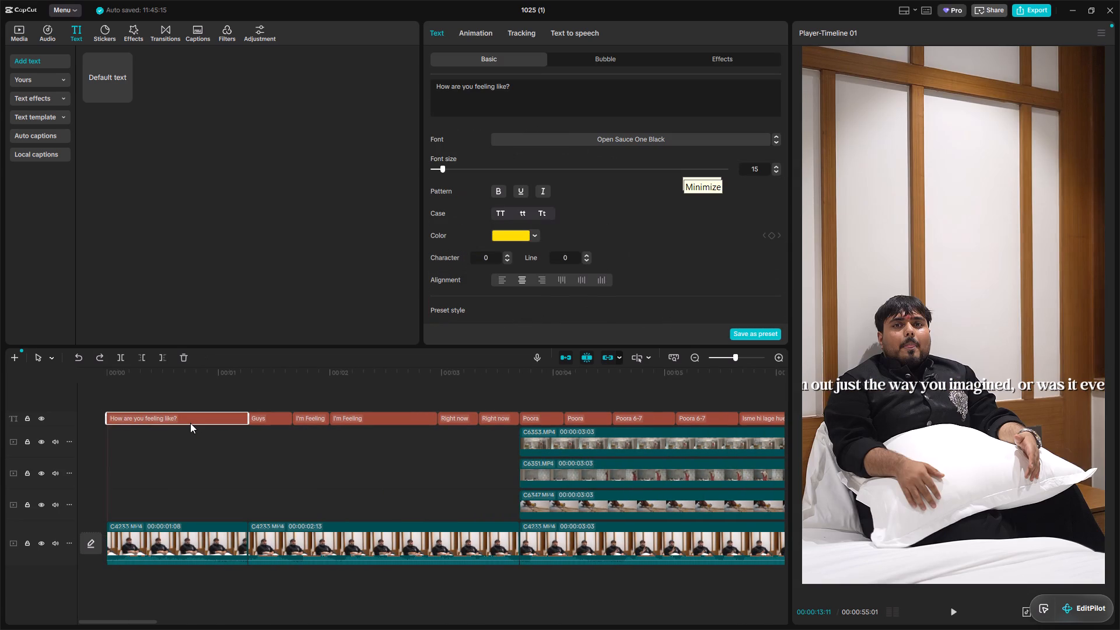
{"action": "key", "text": "ctrl+shift+c"}
{"action": "scroll", "coordinate": [414, 423], "scroll_direction": "down", "scroll_amount": 19, "text": "alt"}
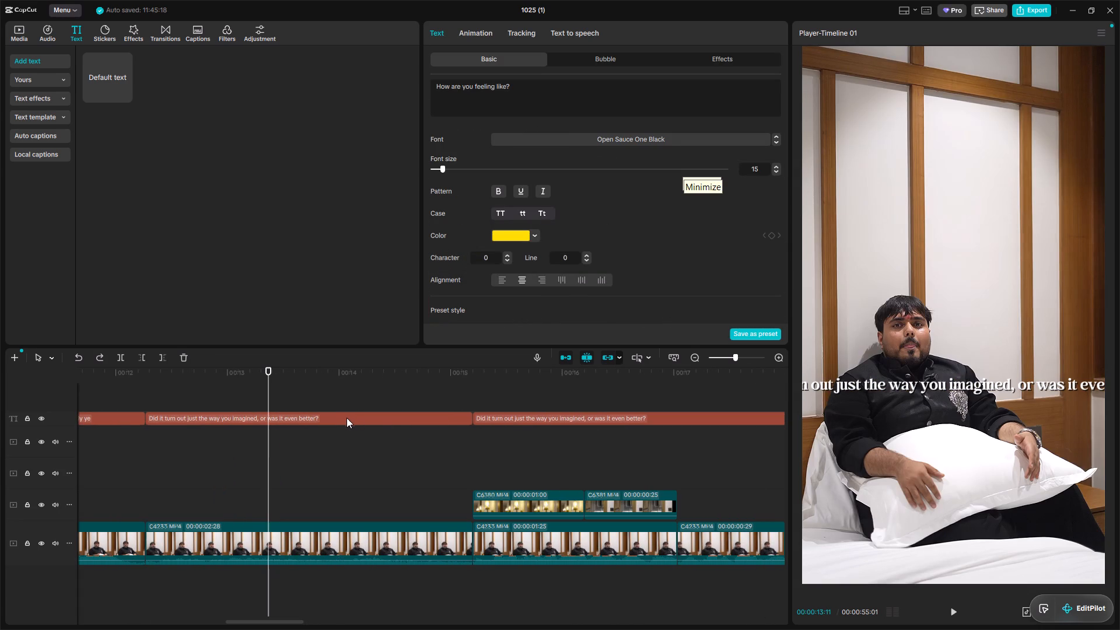
{"action": "left_click", "coordinate": [344, 416]}
{"action": "key", "text": "ctrl+shift+v"}
{"action": "left_click", "coordinate": [686, 377]}
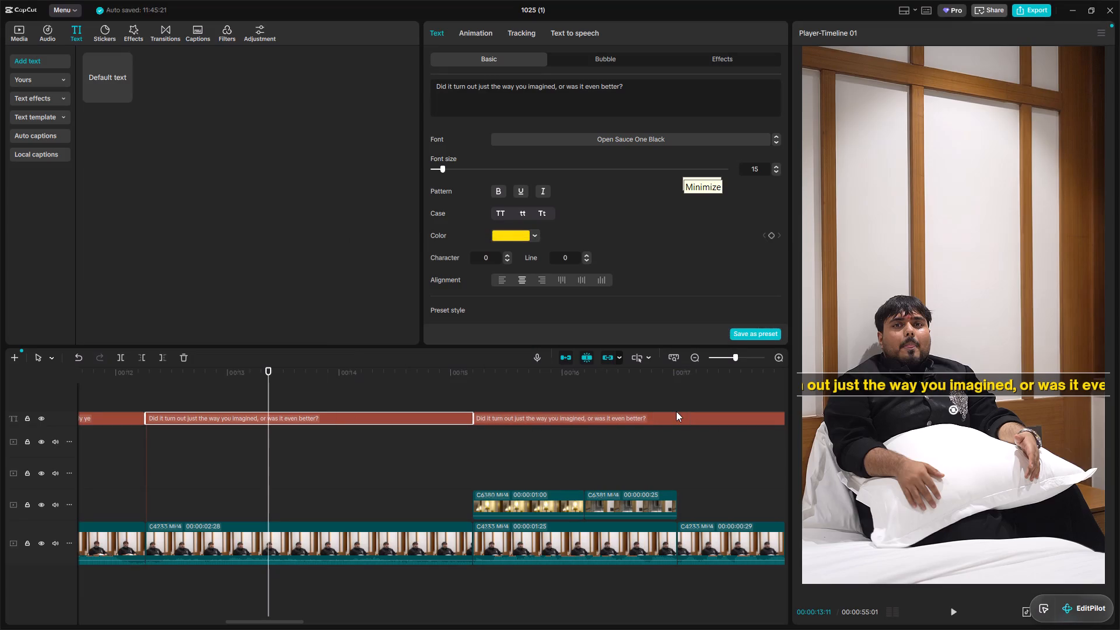
Break the question caption into two lines before "or was it even better?" and move it slightly lower in the frame.
{"action": "left_click", "coordinate": [559, 85]}
{"action": "key", "text": "Delete"}
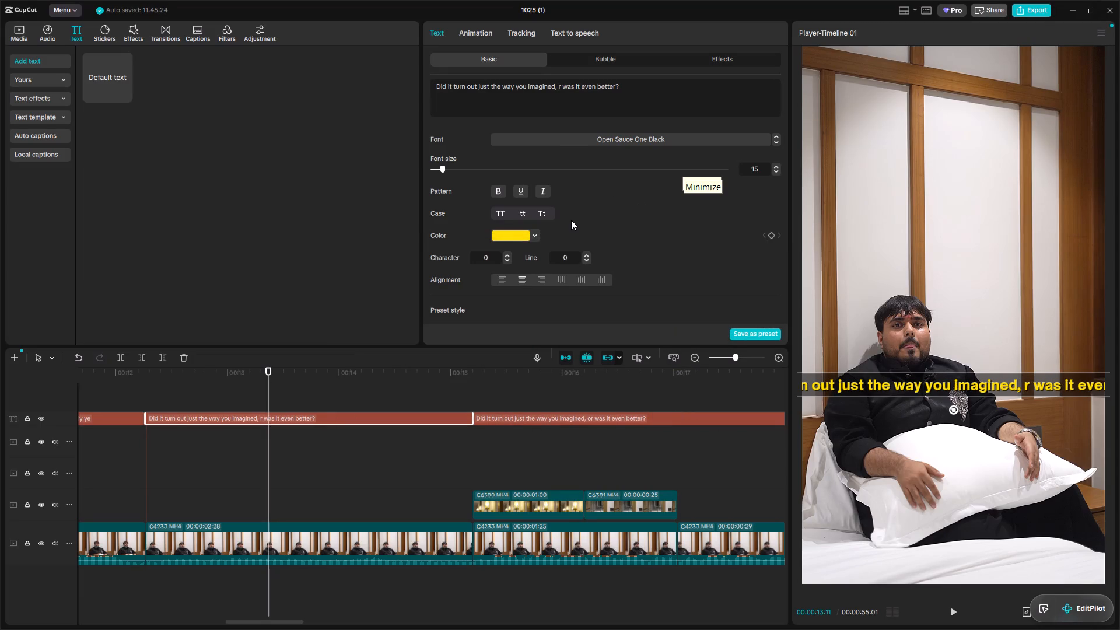
{"action": "key", "text": "ctrl+z"}
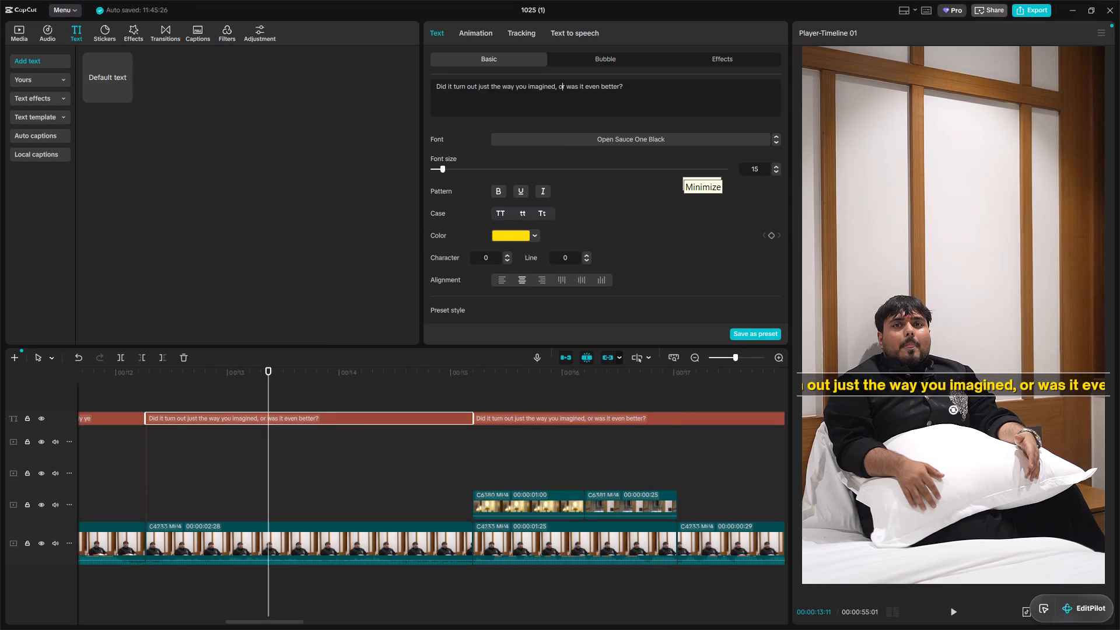
{"action": "left_click", "coordinate": [555, 86]}
{"action": "key", "text": "Right"}
{"action": "key", "text": "Right"}
{"action": "key", "text": "Return"}
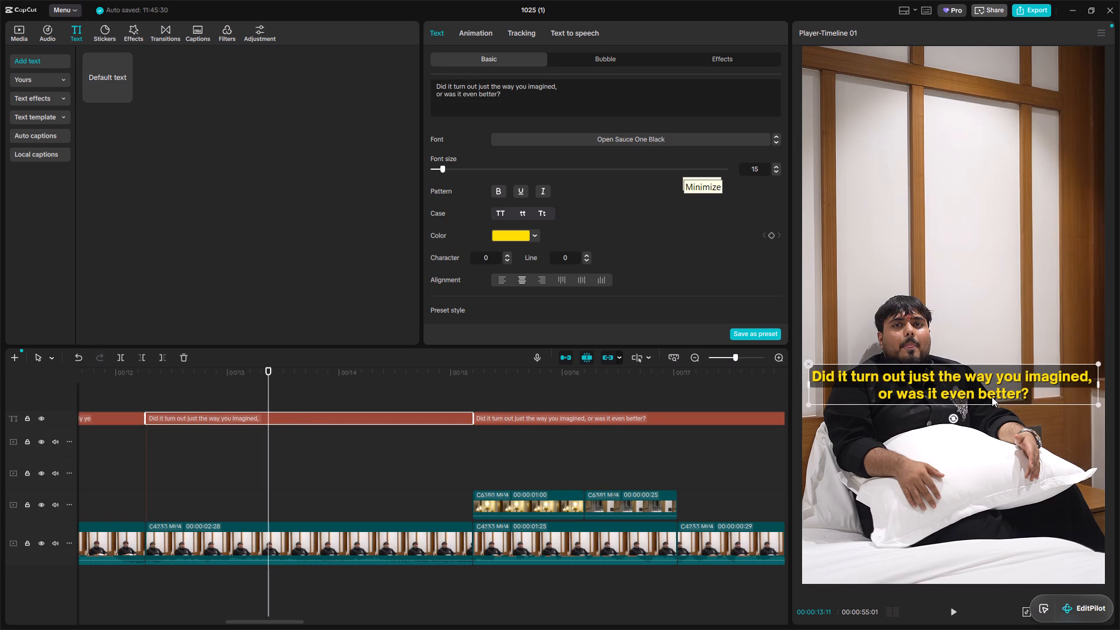
{"action": "left_click_drag", "start_coordinate": [986, 393], "coordinate": [986, 413]}
Play the question from 00:00:12:08 and change its caption's text color to white.
{"action": "left_click", "coordinate": [147, 466]}
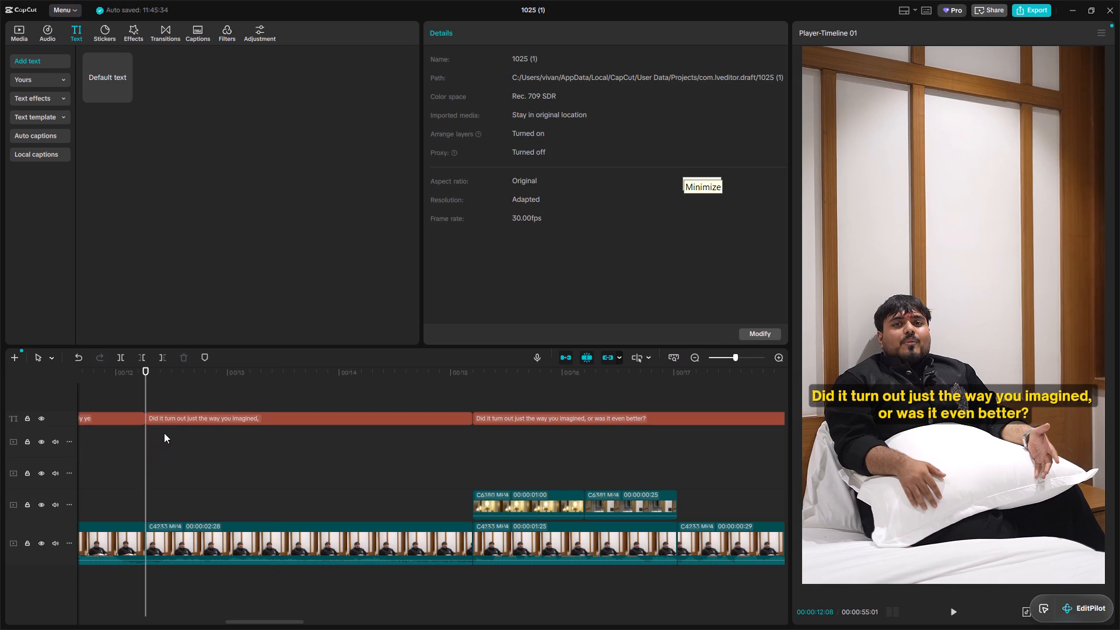
{"action": "left_click", "coordinate": [172, 418]}
{"action": "key", "text": "space"}
{"action": "key", "text": "space"}
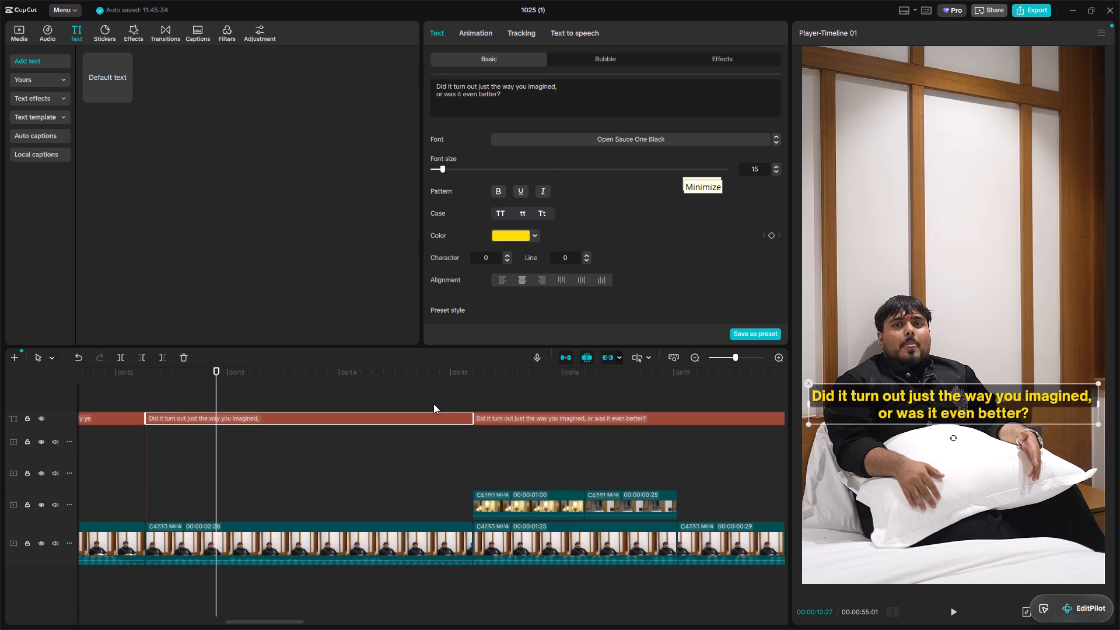
{"action": "key", "text": "ctrl+a"}
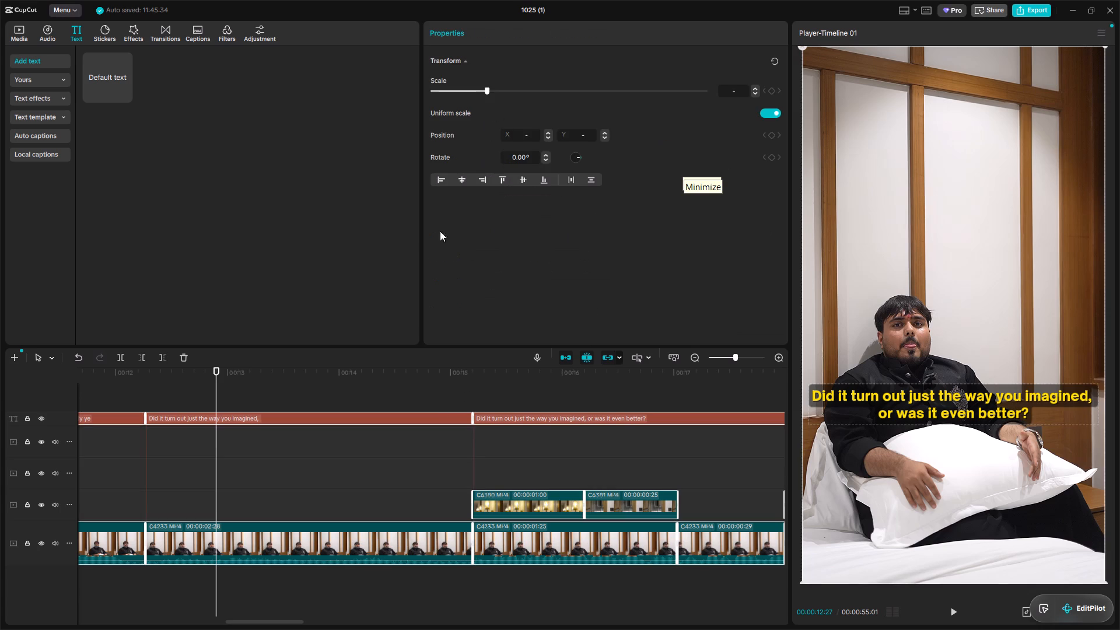
{"action": "left_click", "coordinate": [281, 445]}
{"action": "left_click", "coordinate": [210, 446]}
{"action": "left_click", "coordinate": [226, 415]}
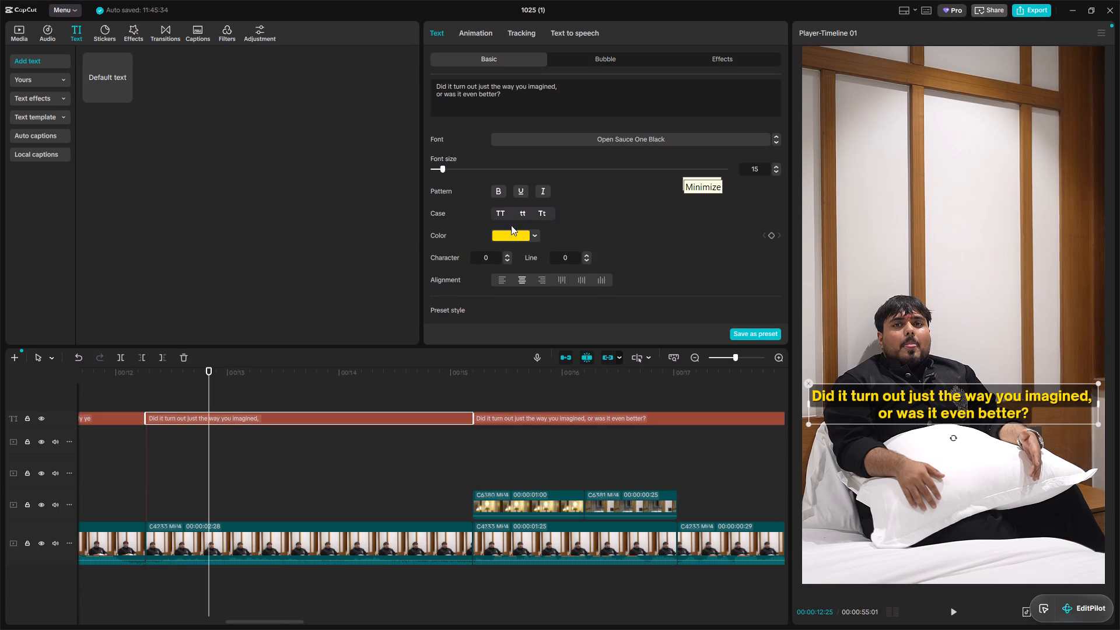
{"action": "left_click", "coordinate": [511, 235]}
{"action": "left_click_drag", "start_coordinate": [509, 288], "coordinate": [245, 200]}
{"action": "left_click", "coordinate": [617, 195]}
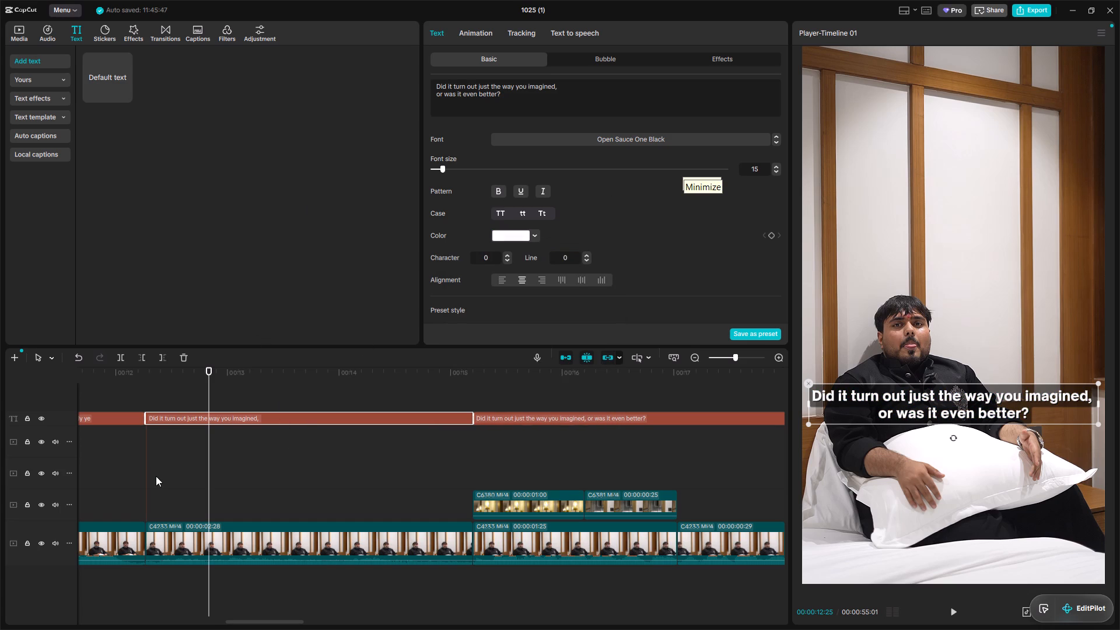
Replay the question from 00:00:12:08 and shorten its caption's second line to "or even better?".
{"action": "left_click", "coordinate": [139, 465]}
{"action": "left_click", "coordinate": [145, 465]}
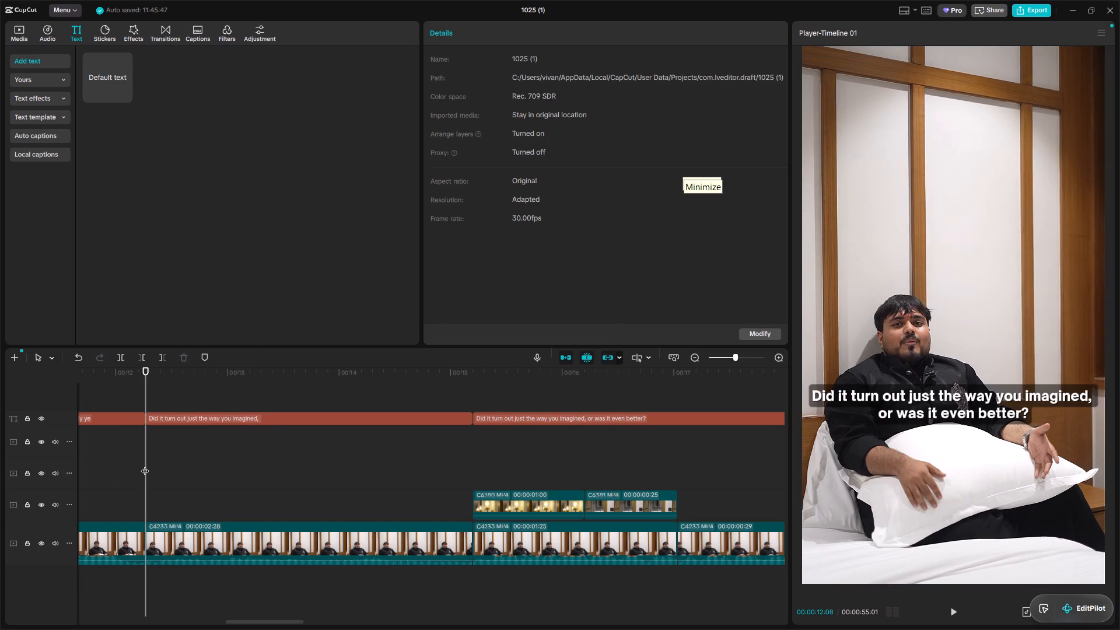
{"action": "key", "text": "space"}
{"action": "key", "text": "space"}
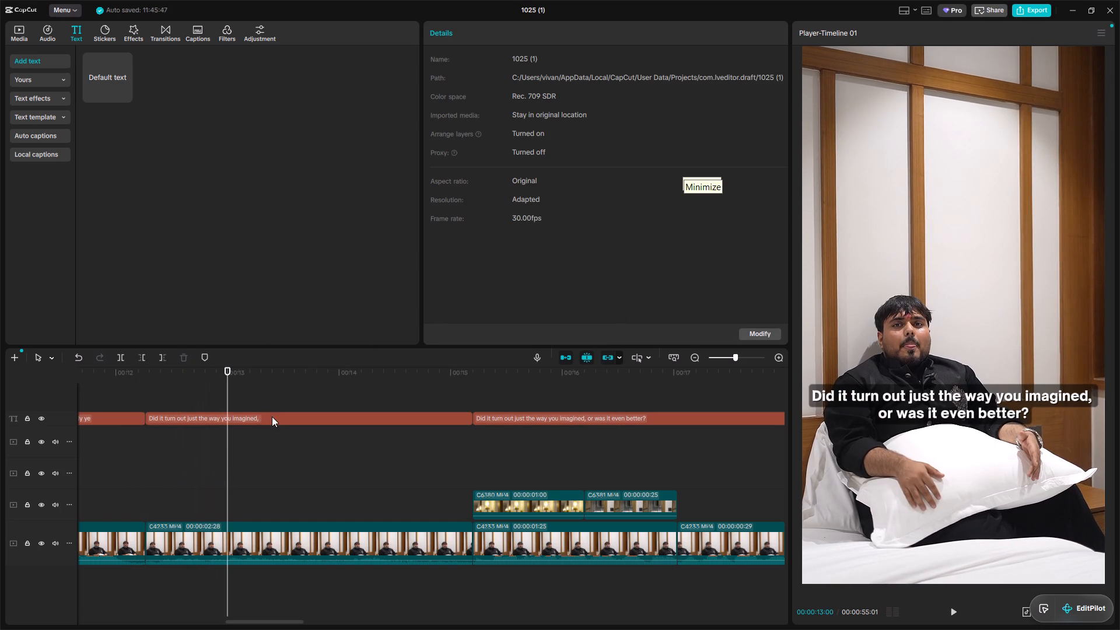
{"action": "left_click", "coordinate": [272, 416]}
{"action": "left_click", "coordinate": [465, 93]}
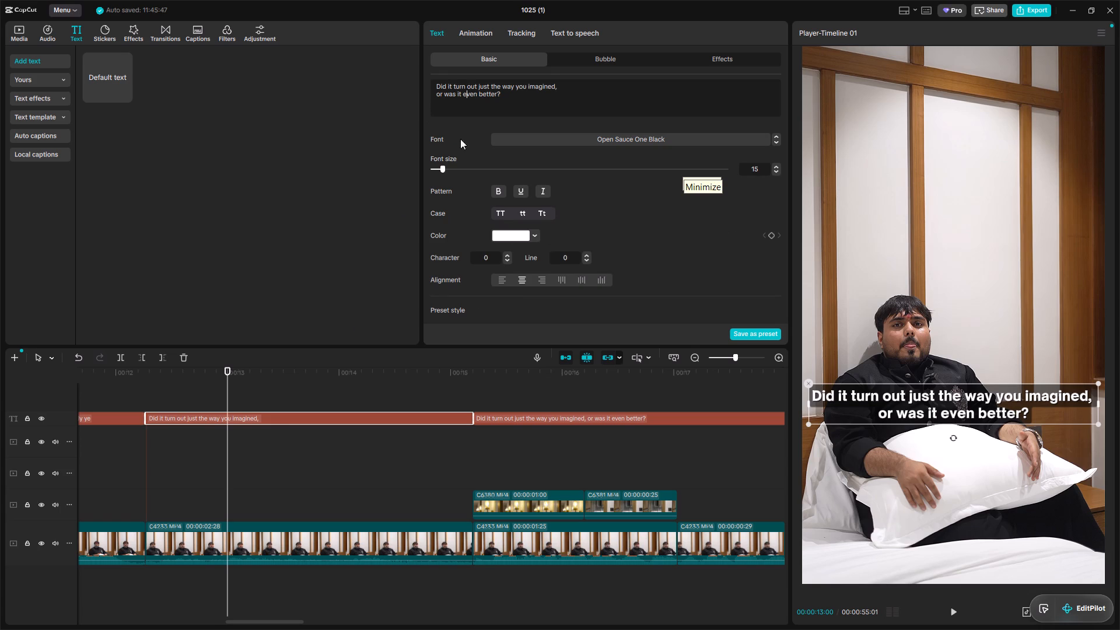
{"action": "key", "text": "Left"}
{"action": "key", "text": "BackSpace"}
{"action": "key", "text": "BackSpace"}
{"action": "key", "text": "BackSpace"}
{"action": "key", "text": "BackSpace"}
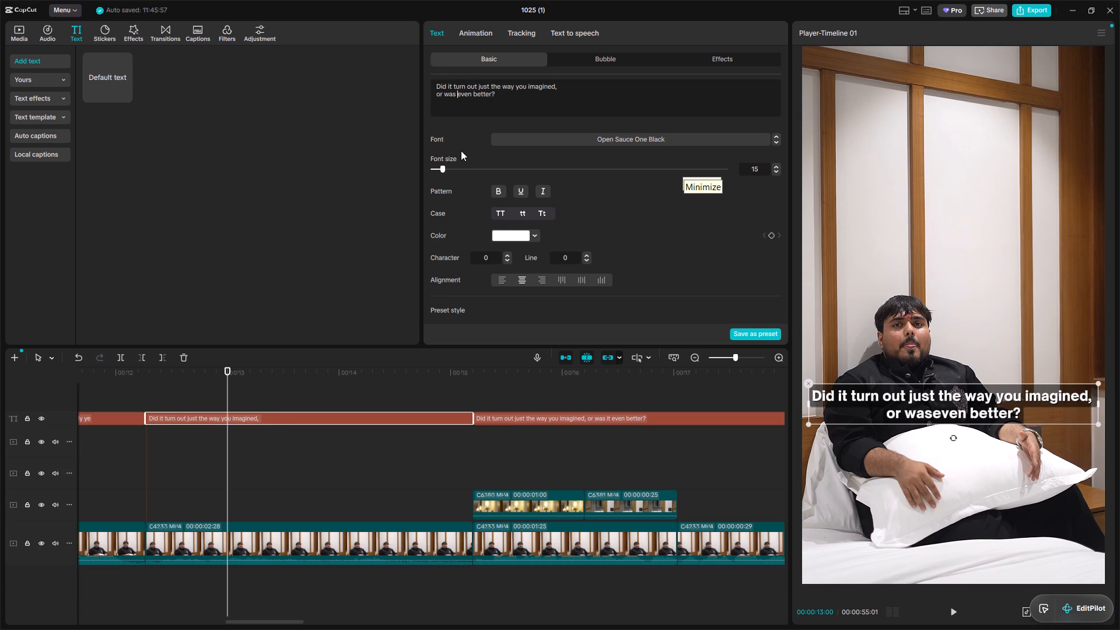
{"action": "key", "text": "BackSpace"}
{"action": "key", "text": "BackSpace"}
{"action": "key", "text": "BackSpace"}
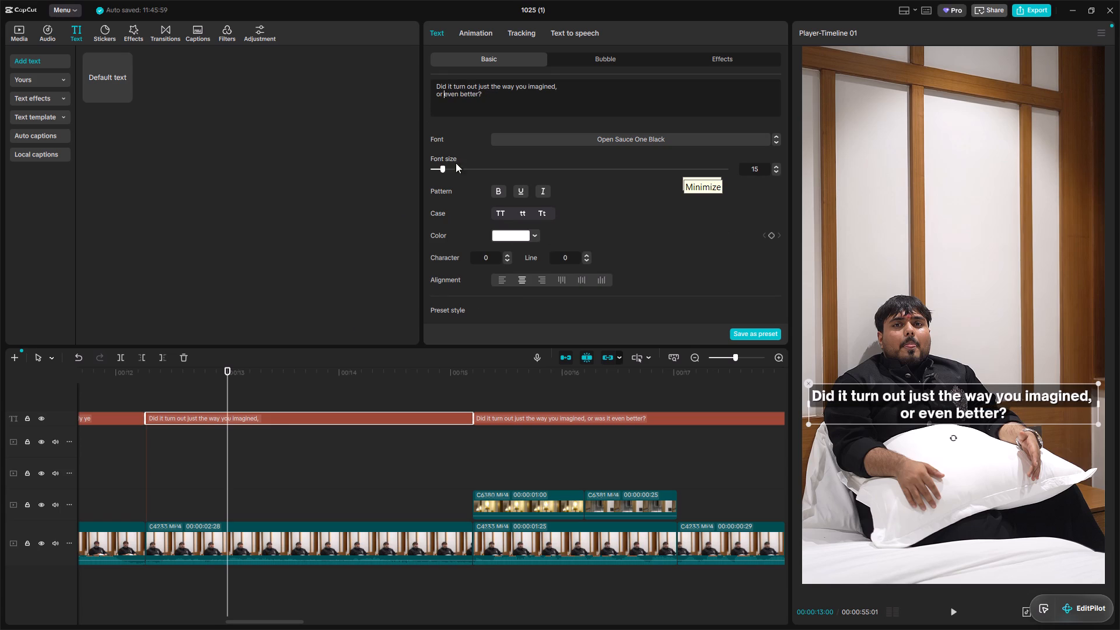
Rearrange the caption's lines as "Did it turn out just the way" and "you imagined, or even better?".
{"action": "left_click", "coordinate": [516, 87]}
{"action": "key", "text": "Return"}
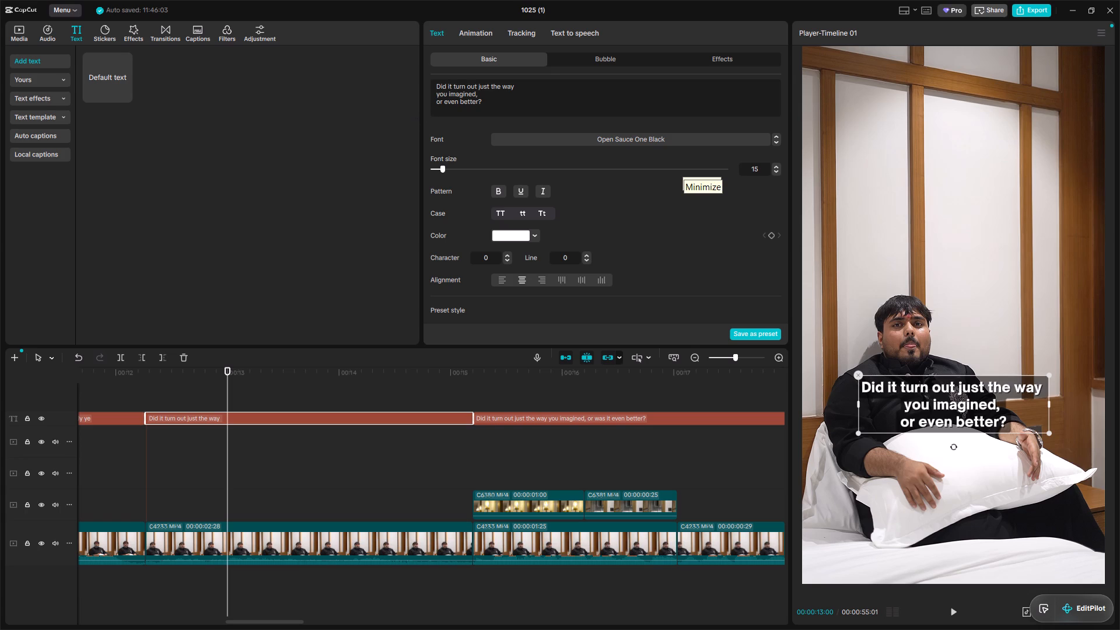
{"action": "left_click", "coordinate": [433, 103]}
{"action": "key", "text": "BackSpace"}
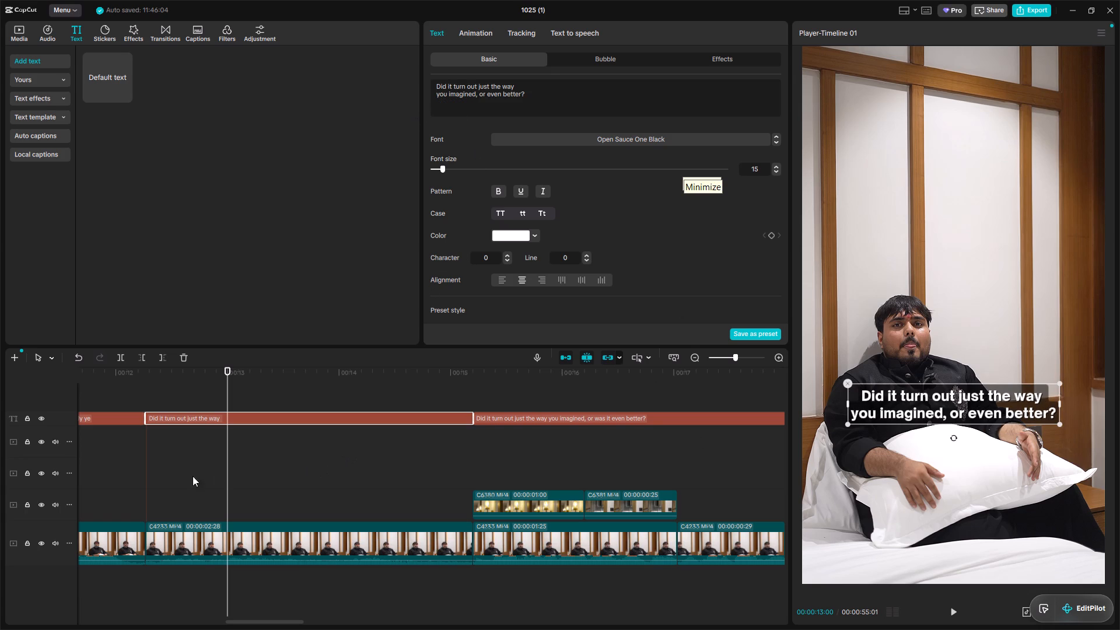
Play back the question caption from about 00:00:12 and listen to the answer's opening words after the cut at 00:00:15.
{"action": "left_click", "coordinate": [127, 453]}
{"action": "key", "text": "space"}
{"action": "scroll", "coordinate": [184, 450], "scroll_direction": "up", "scroll_amount": 3, "text": "alt"}
{"action": "scroll", "coordinate": [200, 452], "scroll_direction": "down", "scroll_amount": 3, "text": "alt"}
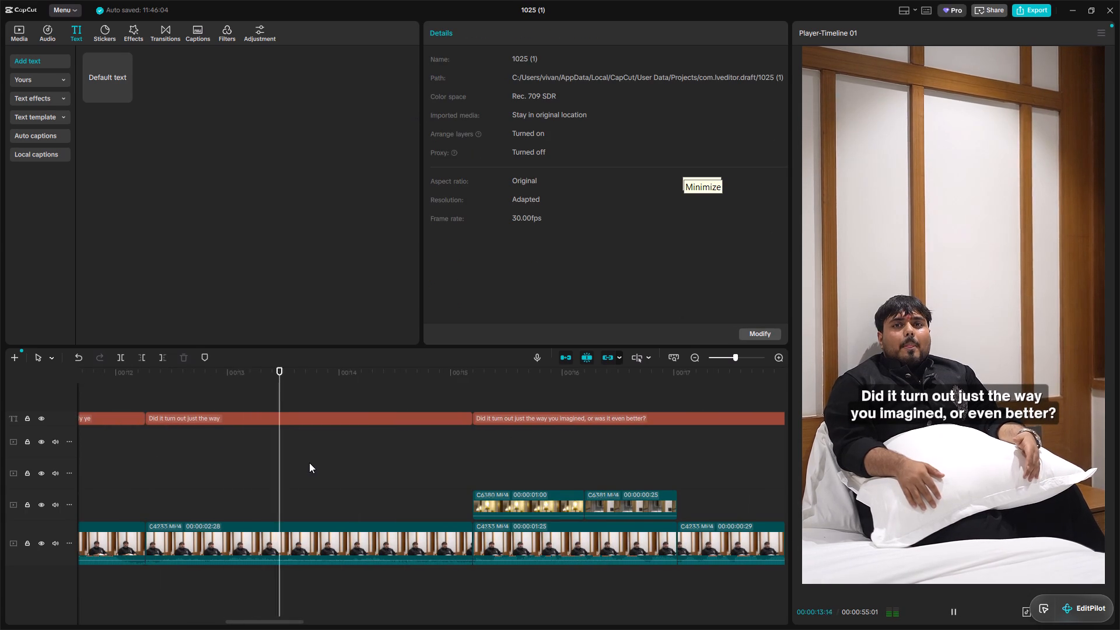
{"action": "scroll", "coordinate": [309, 463], "scroll_direction": "down", "scroll_amount": 1, "text": "alt"}
{"action": "scroll", "coordinate": [307, 457], "scroll_direction": "up", "scroll_amount": 3, "text": "alt"}
{"action": "scroll", "coordinate": [307, 457], "scroll_direction": "down", "scroll_amount": 3, "text": "alt"}
{"action": "scroll", "coordinate": [306, 455], "scroll_direction": "up", "scroll_amount": 4, "text": "alt"}
{"action": "scroll", "coordinate": [306, 455], "scroll_direction": "down", "scroll_amount": 3, "text": "alt"}
{"action": "scroll", "coordinate": [368, 460], "scroll_direction": "down", "scroll_amount": 3, "text": "alt"}
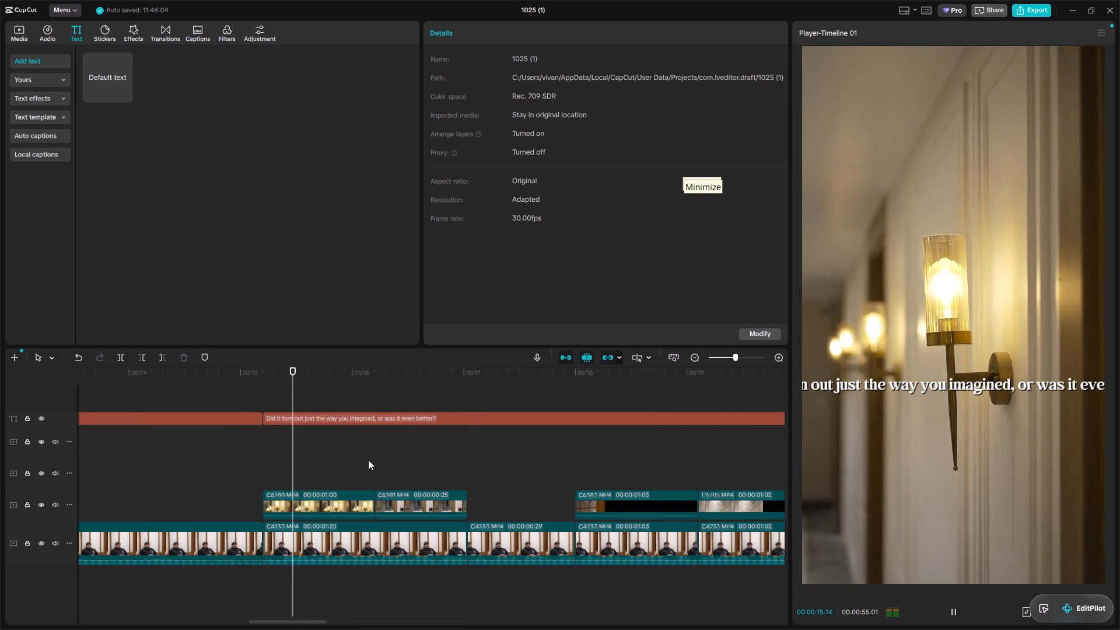
{"action": "key", "text": "space"}
{"action": "key", "text": "space"}
{"action": "key", "text": "space"}
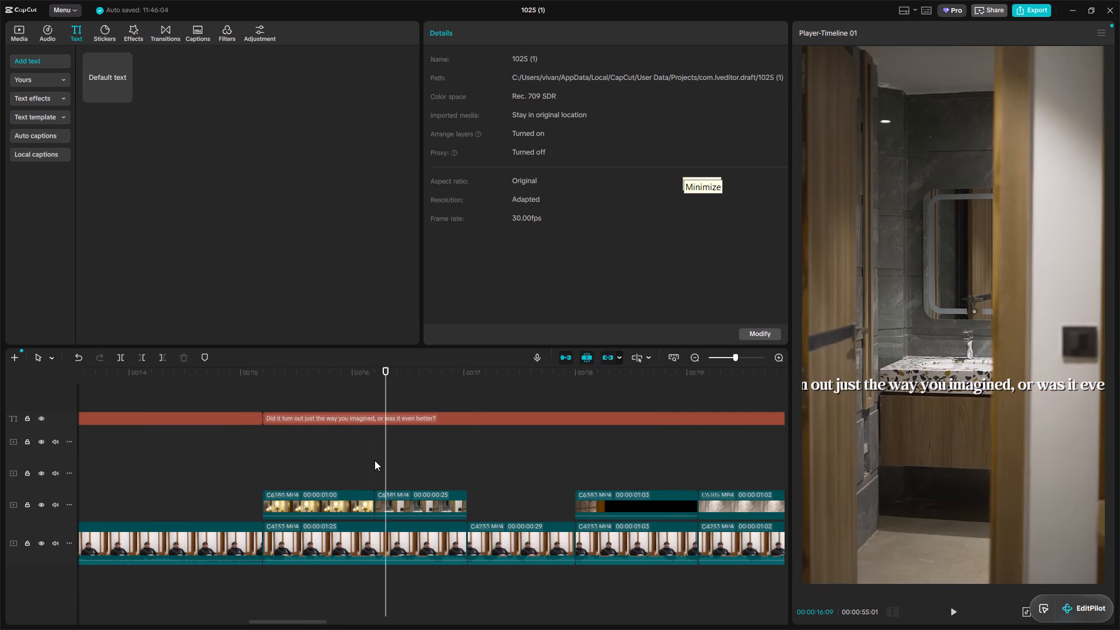
{"action": "left_click", "coordinate": [374, 460]}
{"action": "left_click", "coordinate": [266, 465]}
{"action": "key", "text": "space"}
{"action": "key", "text": "space"}
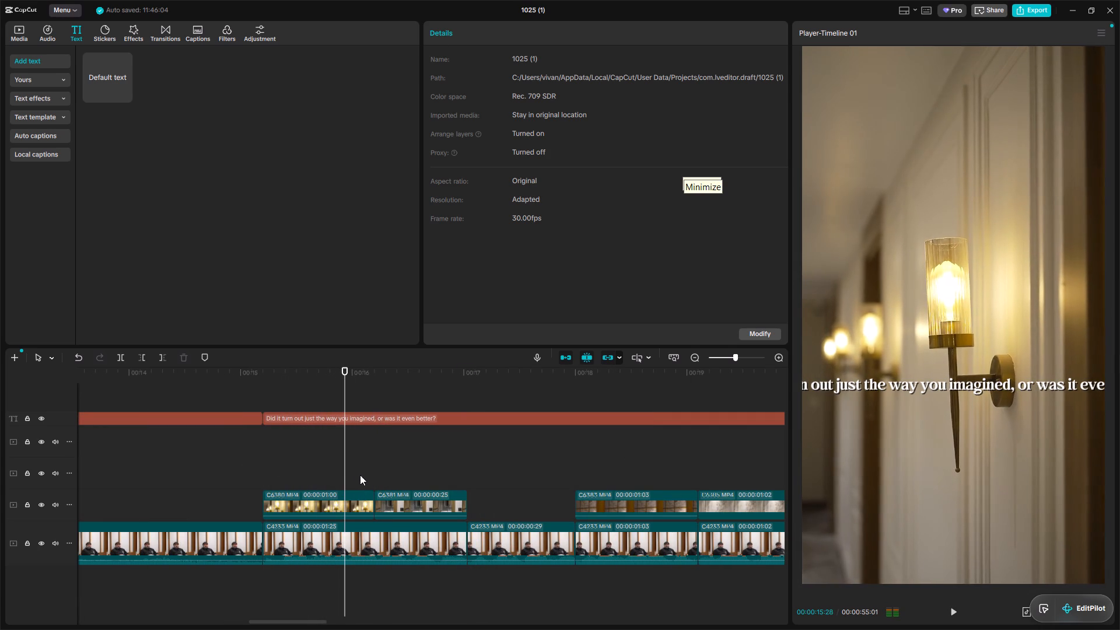
Replace the answer caption's leftover question text with "Usse better" and split the caption at 00:00:15:23.
{"action": "left_click", "coordinate": [295, 423]}
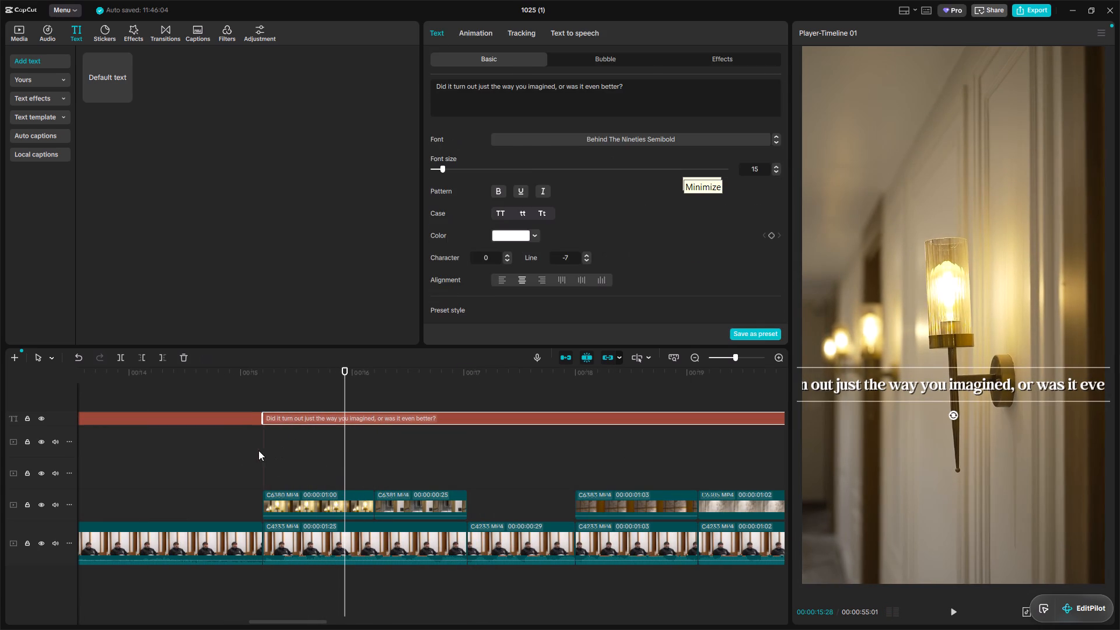
{"action": "left_click", "coordinate": [258, 450]}
{"action": "key", "text": "space"}
{"action": "key", "text": "space"}
{"action": "left_click", "coordinate": [352, 422]}
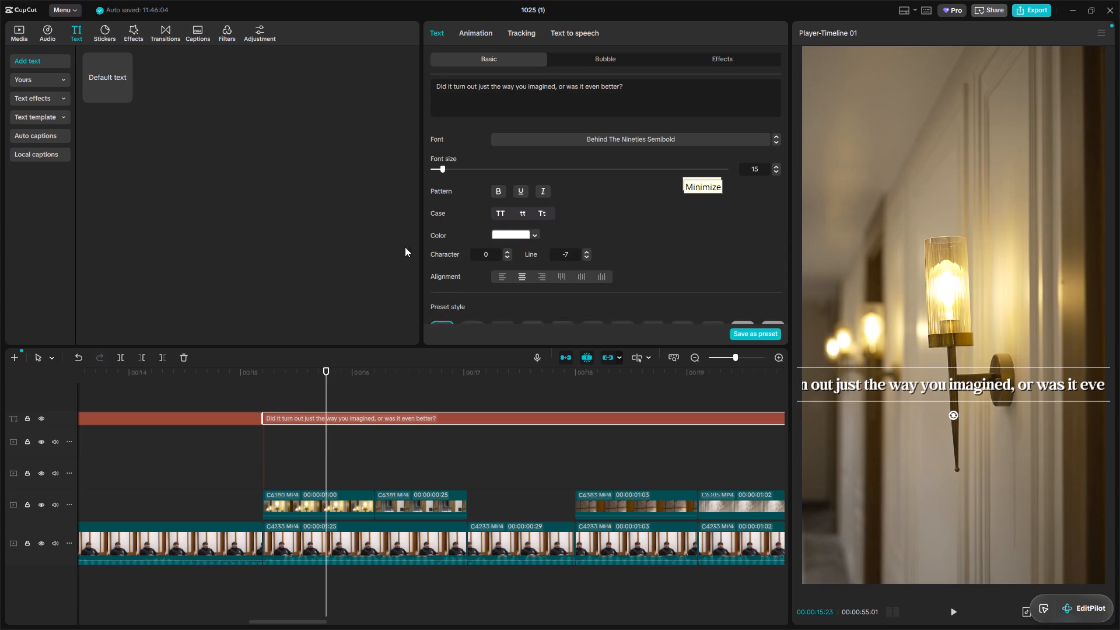
{"action": "left_click", "coordinate": [477, 109]}
{"action": "key", "text": "ctrl+a"}
{"action": "type", "text": "Use"}
{"action": "key", "text": "space"}
{"action": "key", "text": "BackSpace"}
{"action": "key", "text": "BackSpace"}
{"action": "type", "text": "se"}
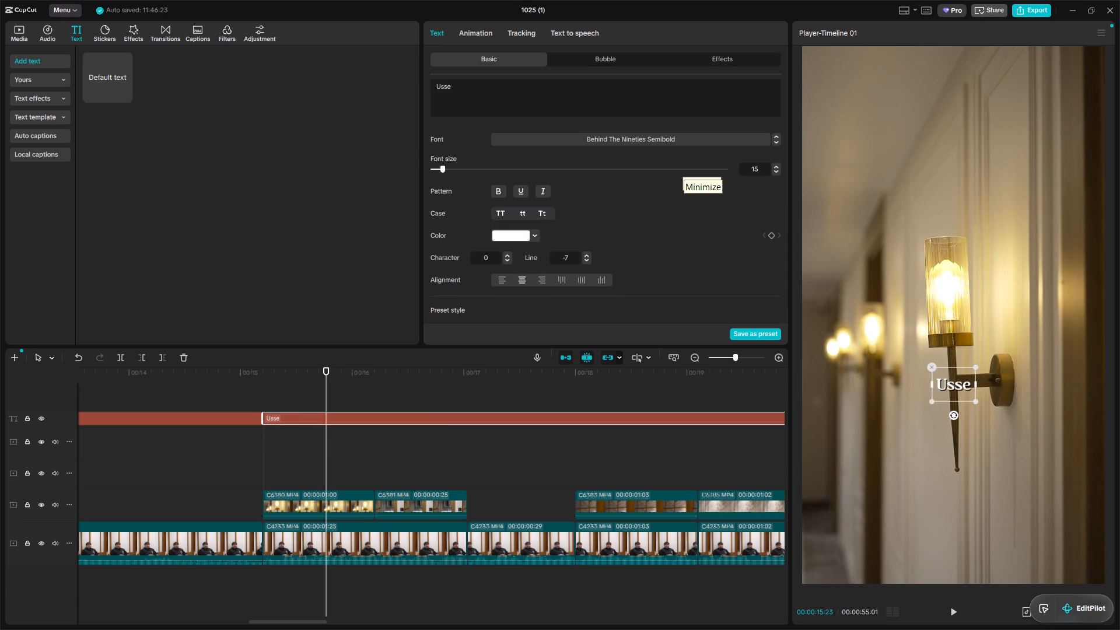
{"action": "key", "text": "space"}
{"action": "type", "text": "better"}
{"action": "key", "text": "ctrl+b"}
Add the second line "nikal ke aya hai" to the caption starting at 00:00:15:23 and split it at 00:00:16:08.
{"action": "left_click", "coordinate": [350, 419]}
{"action": "key", "text": "space"}
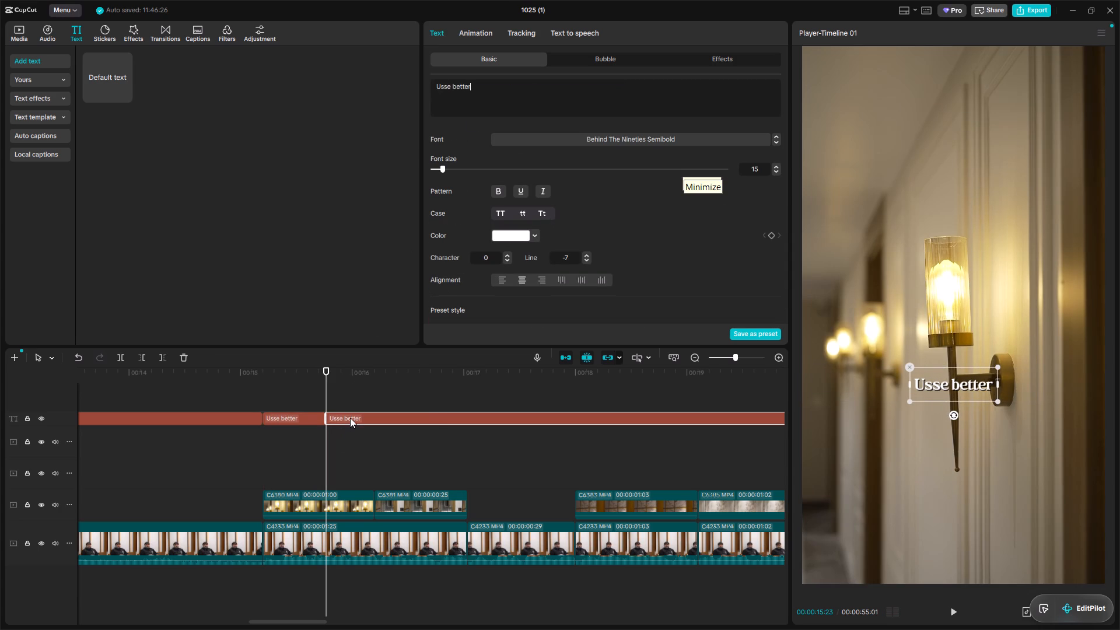
{"action": "key", "text": "space"}
{"action": "left_click", "coordinate": [504, 88]}
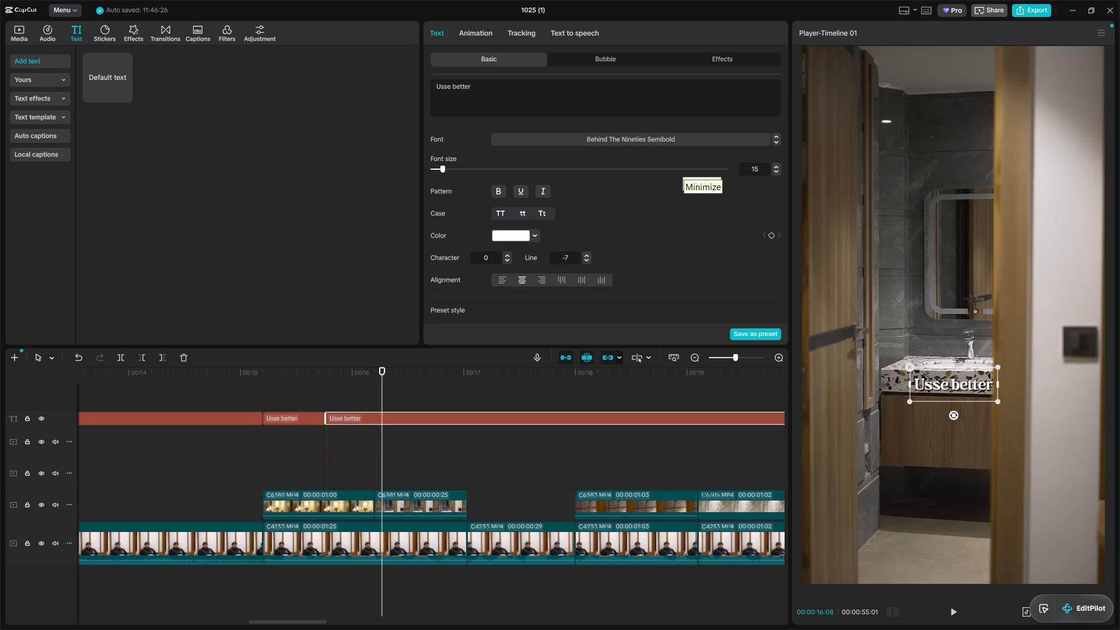
{"action": "key", "text": "Return"}
{"action": "type", "text": "nikal ke aya hai"}
{"action": "key", "text": "ctrl+b"}
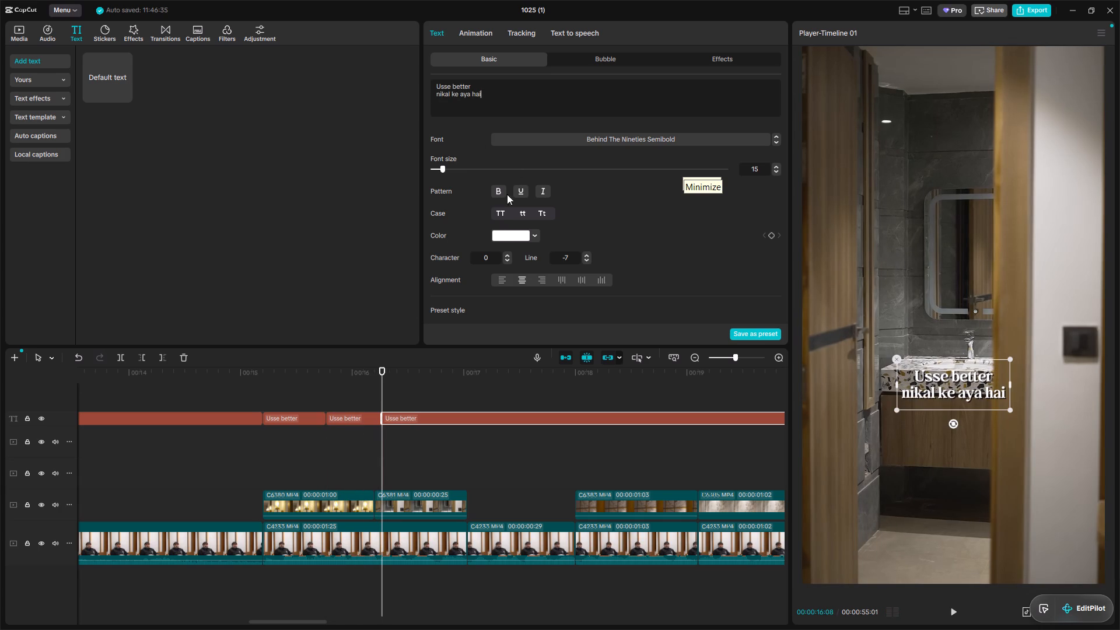
Play back the answer captions from just before "Usse better" to check their timing against the speech.
{"action": "left_click", "coordinate": [204, 451]}
{"action": "key", "text": "space"}
{"action": "scroll", "coordinate": [219, 451], "scroll_direction": "up", "scroll_amount": 2, "text": "alt"}
{"action": "scroll", "coordinate": [223, 451], "scroll_direction": "down", "scroll_amount": 2, "text": "alt"}
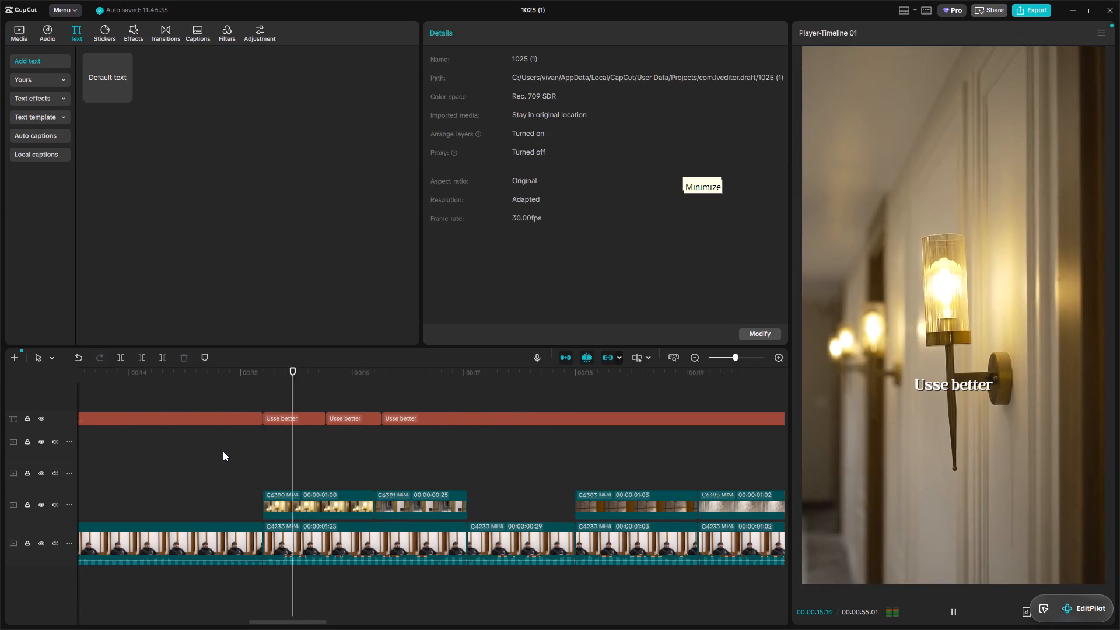
{"action": "scroll", "coordinate": [253, 456], "scroll_direction": "down", "scroll_amount": 1, "text": "alt"}
{"action": "key", "text": "space"}
{"action": "key", "text": "space"}
{"action": "key", "text": "space"}
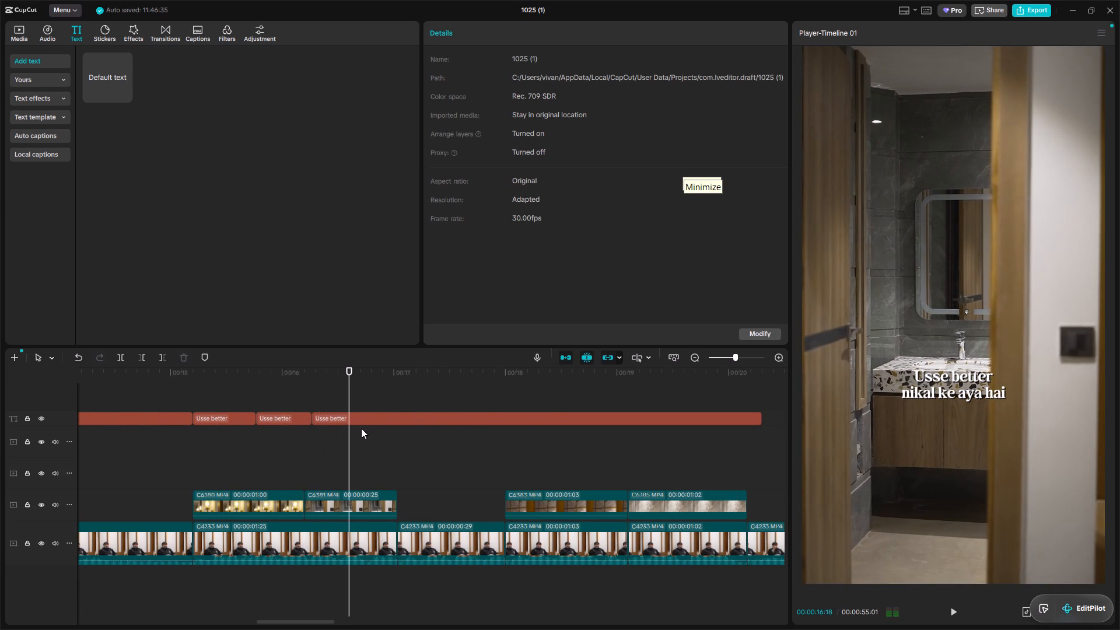
Replay the phrase after 00:00:16:08 and place the playhead at the clip cut at 00:00:17:01.
{"action": "key", "text": "space"}
{"action": "left_click", "coordinate": [320, 450]}
{"action": "left_click", "coordinate": [311, 446]}
{"action": "key", "text": "space"}
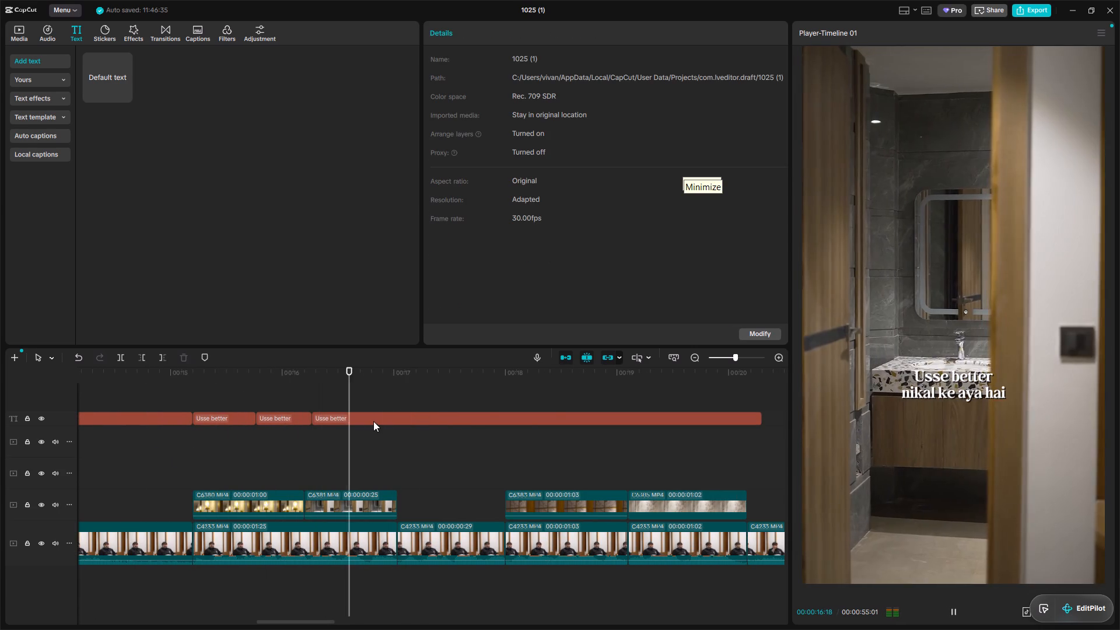
{"action": "key", "text": "space"}
{"action": "key", "text": "space"}
{"action": "key", "text": "space"}
{"action": "left_click", "coordinate": [393, 455]}
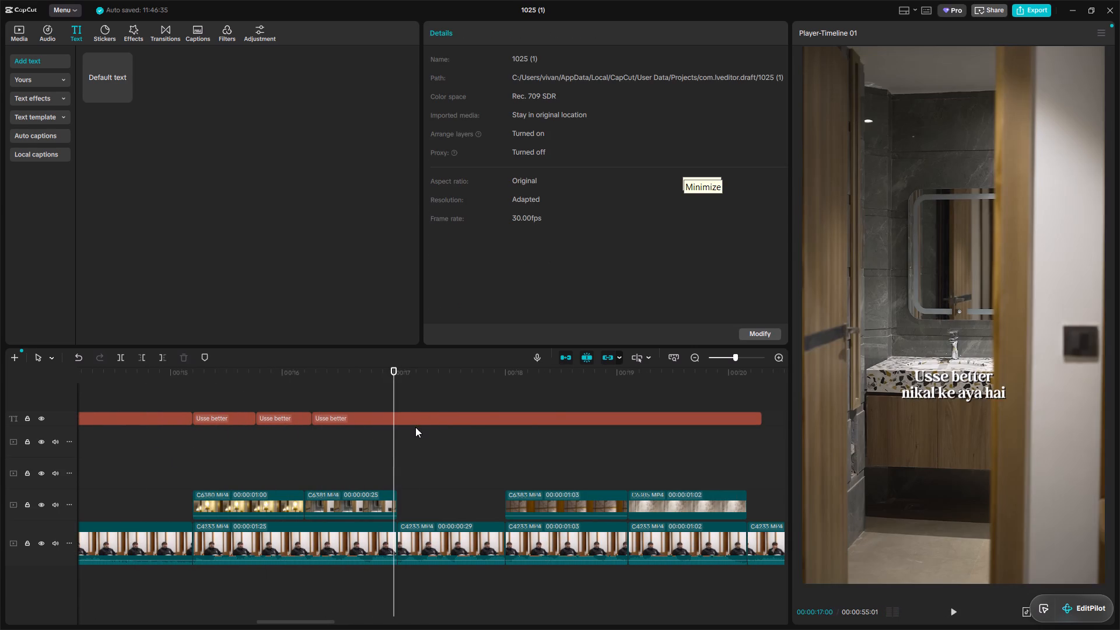
{"action": "double_click", "coordinate": [391, 437]}
{"action": "left_click", "coordinate": [395, 441]}
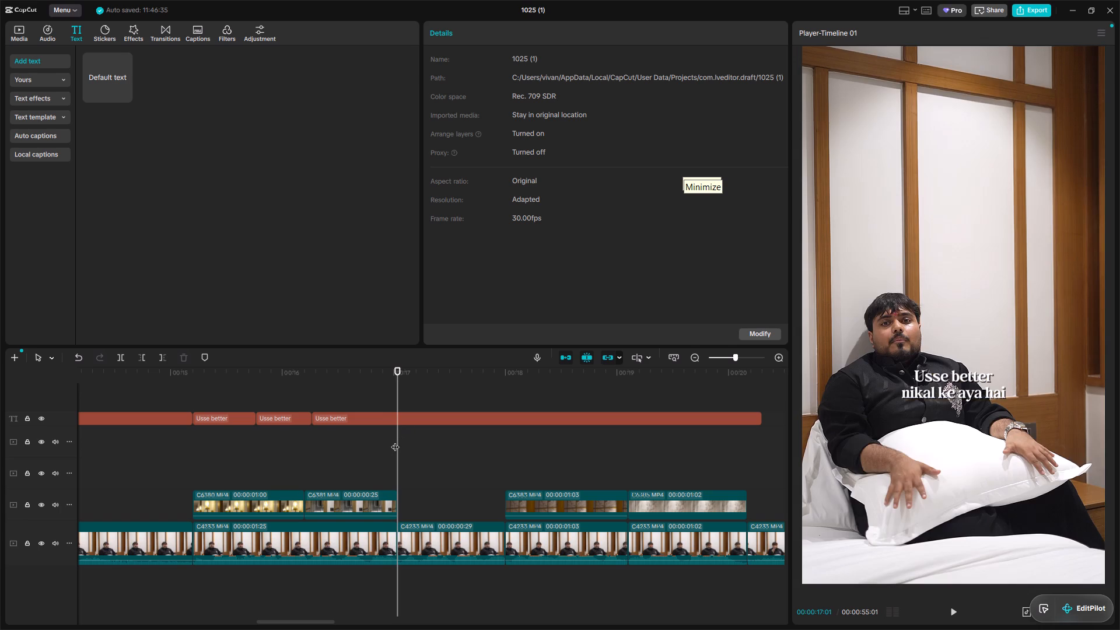
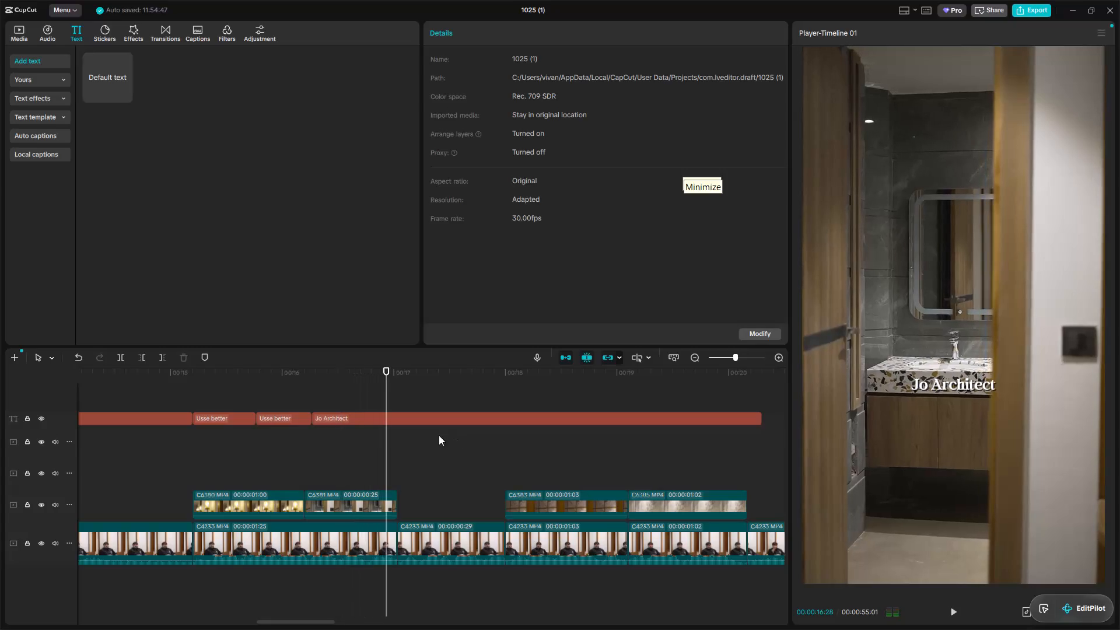
Append "hai" to the "Jo Architect" caption and split it at the clip cut at 00:00:17:01.
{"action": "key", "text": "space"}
{"action": "left_click", "coordinate": [388, 454]}
{"action": "left_click", "coordinate": [394, 454]}
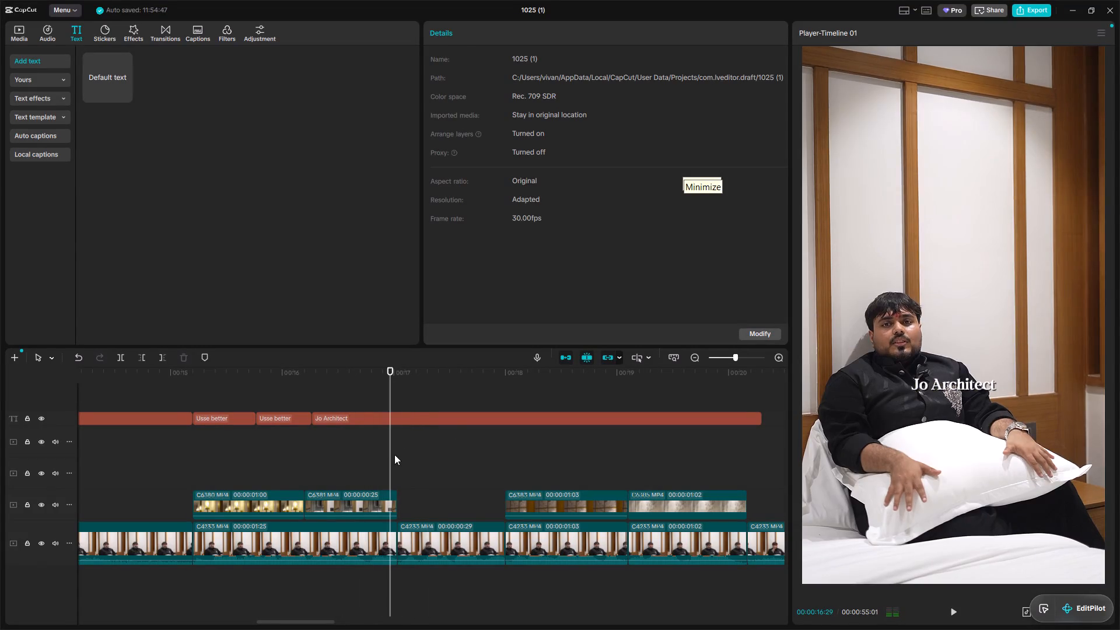
{"action": "left_click", "coordinate": [405, 414]}
{"action": "left_click", "coordinate": [497, 99]}
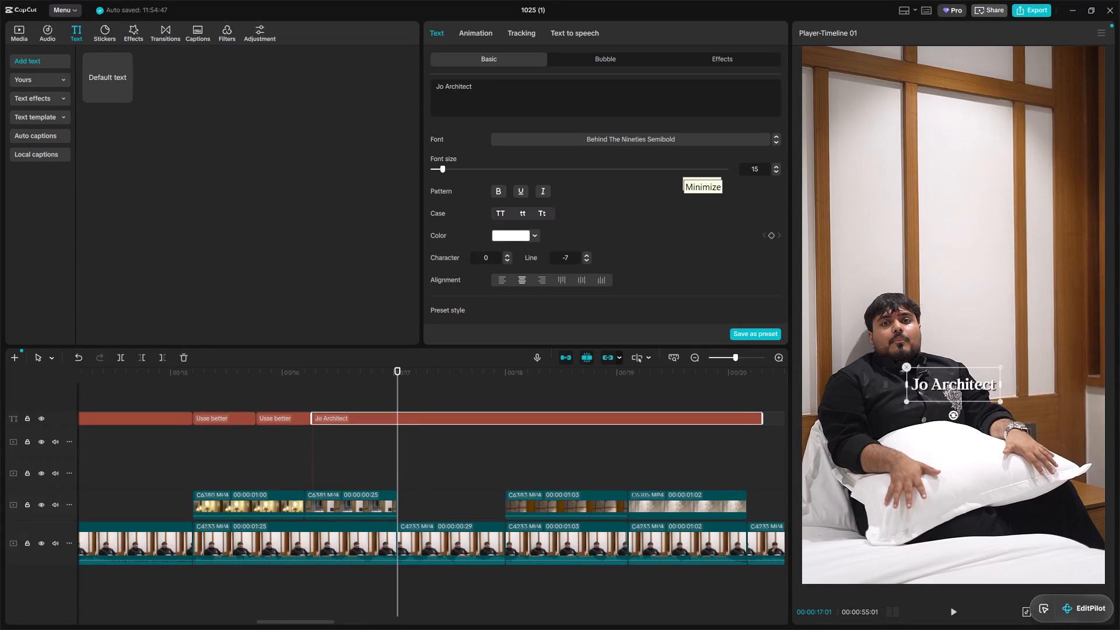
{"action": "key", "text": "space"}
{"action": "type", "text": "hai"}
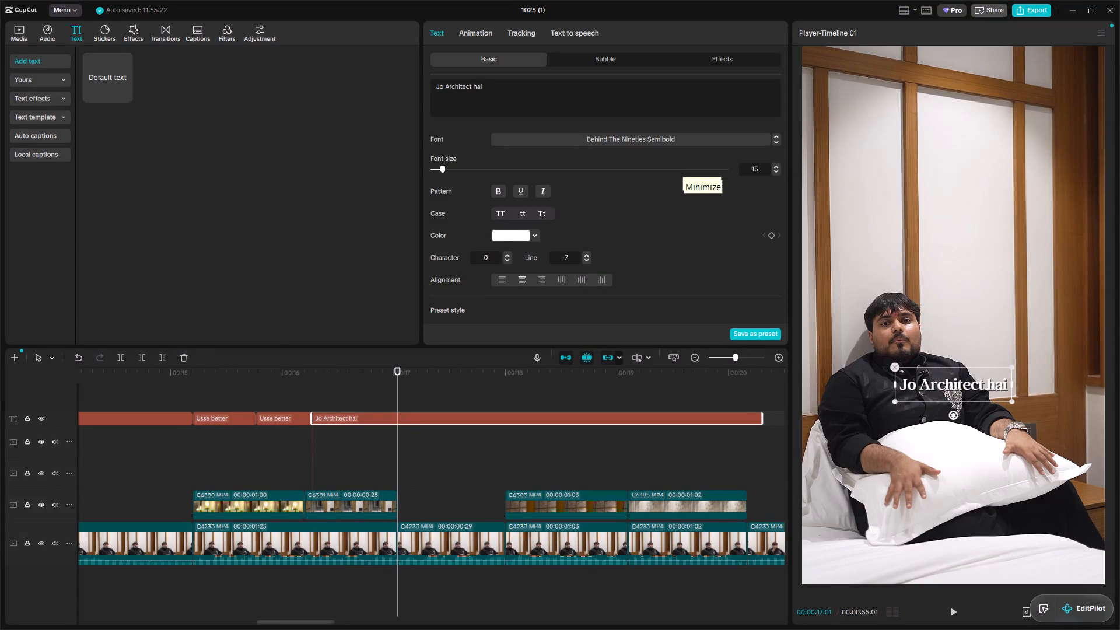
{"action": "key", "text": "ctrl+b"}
Listen to the next phrase, retype the caption starting at 00:00:17:01 as "Mr. Dipesh ji", and split it at 00:00:18:00.
{"action": "left_click", "coordinate": [302, 469]}
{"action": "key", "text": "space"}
{"action": "scroll", "coordinate": [332, 450], "scroll_direction": "up", "scroll_amount": 3, "text": "alt"}
{"action": "scroll", "coordinate": [334, 447], "scroll_direction": "down", "scroll_amount": 4, "text": "alt"}
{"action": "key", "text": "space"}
{"action": "left_click", "coordinate": [436, 459]}
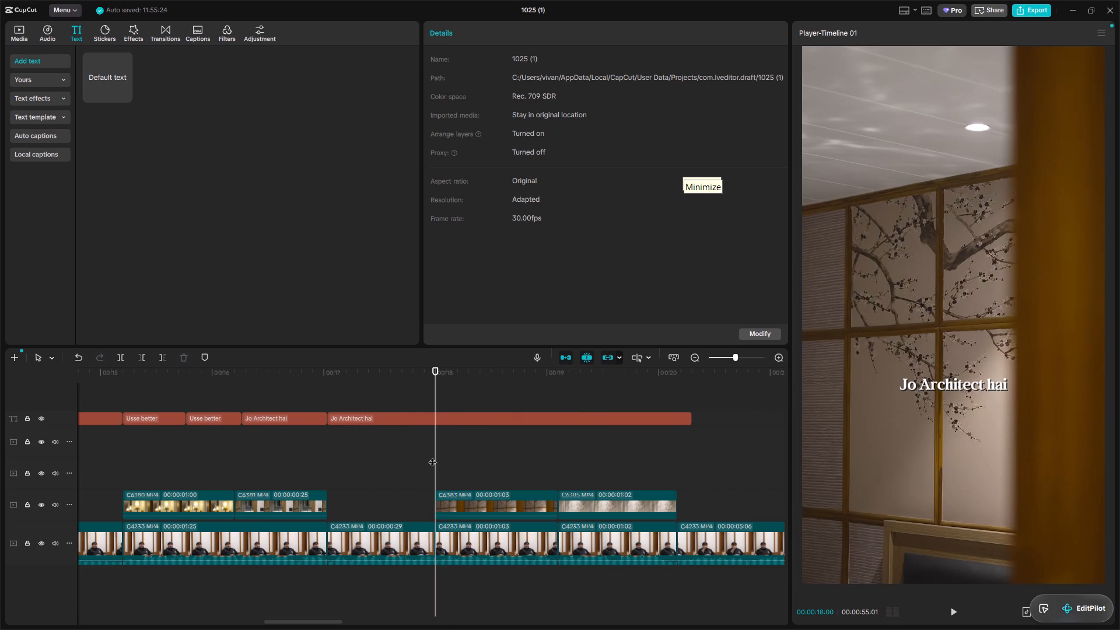
{"action": "left_click", "coordinate": [415, 422]}
{"action": "left_click", "coordinate": [457, 85]}
{"action": "key", "text": "ctrl+a"}
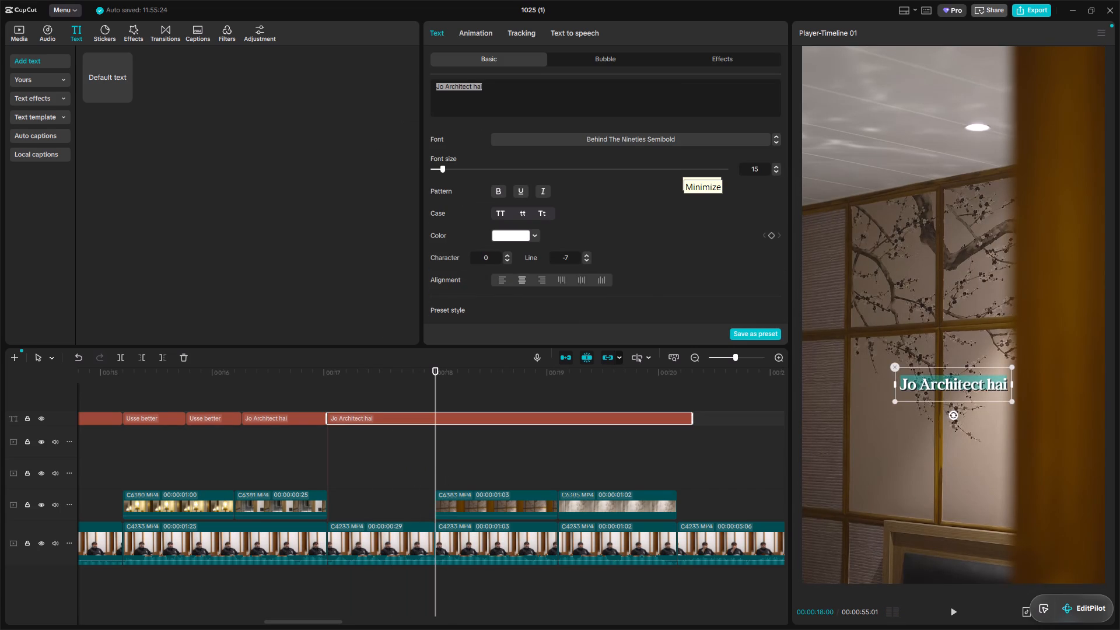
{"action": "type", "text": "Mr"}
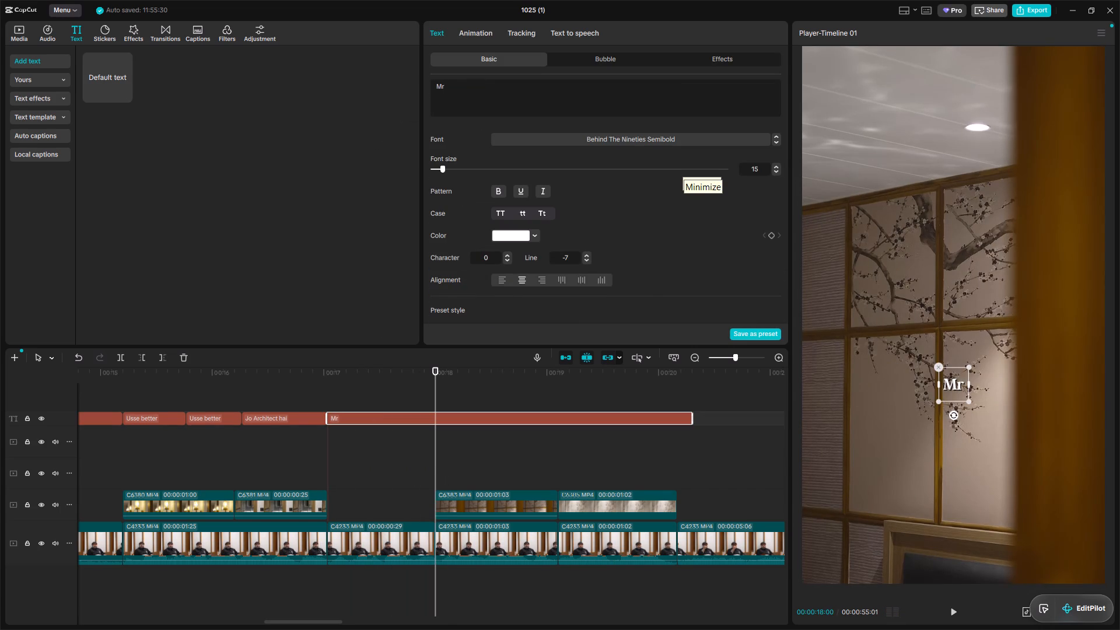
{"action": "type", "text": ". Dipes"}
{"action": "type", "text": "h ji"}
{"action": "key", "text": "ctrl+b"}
Listen to the speech after 00:00:18:00 and replace the text of the caption starting there with "Design vgay".
{"action": "left_click", "coordinate": [476, 416]}
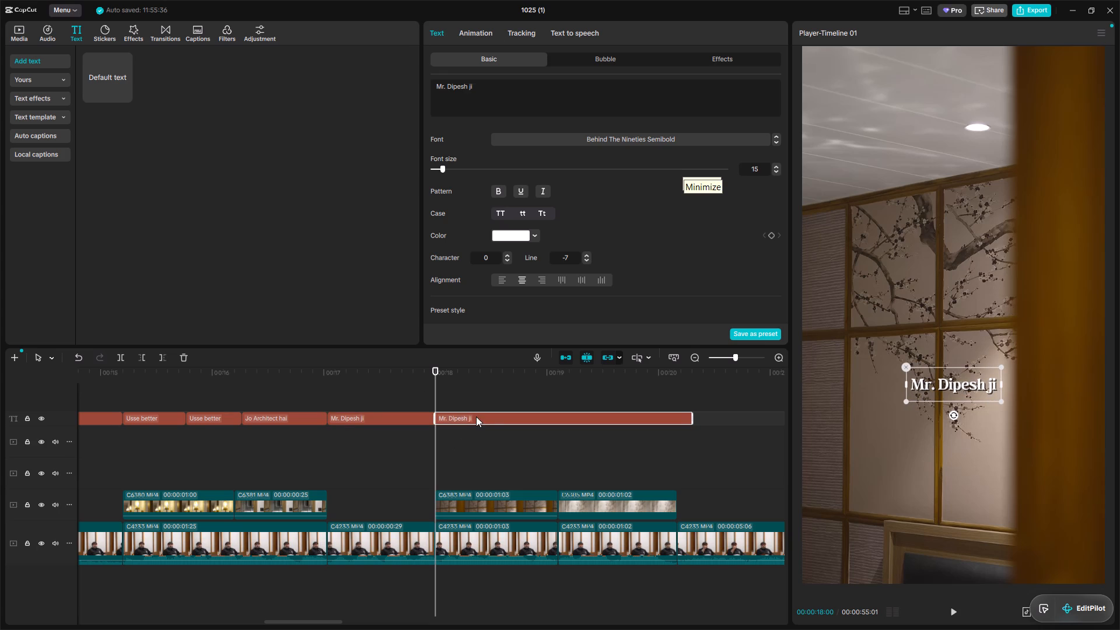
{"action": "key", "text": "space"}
{"action": "scroll", "coordinate": [488, 446], "scroll_direction": "down", "scroll_amount": 2, "text": "alt"}
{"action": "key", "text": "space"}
{"action": "left_click", "coordinate": [292, 470]}
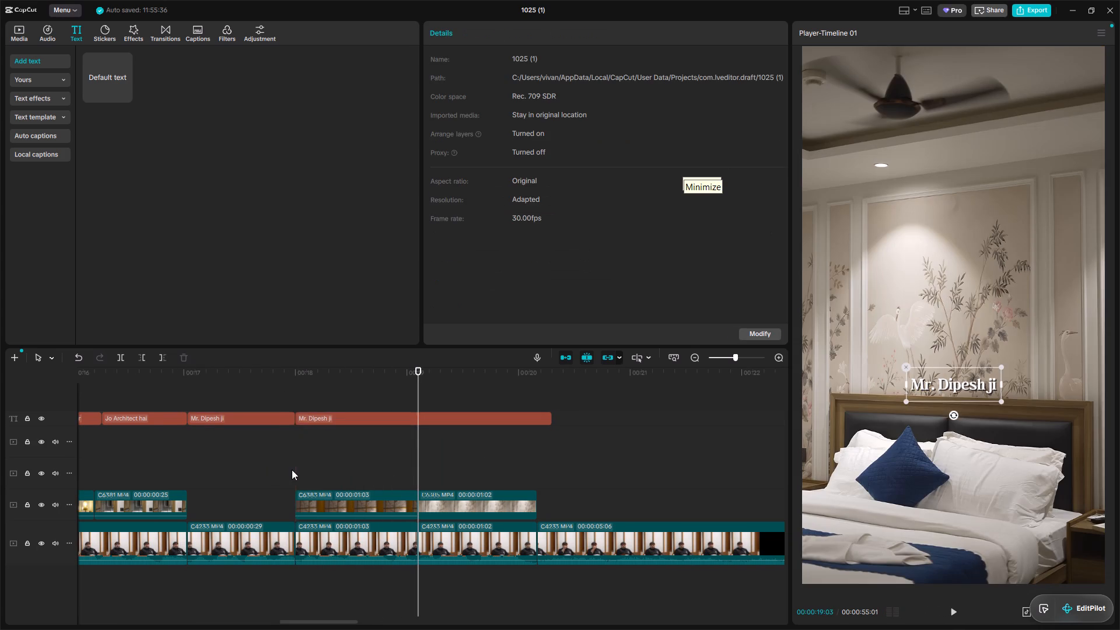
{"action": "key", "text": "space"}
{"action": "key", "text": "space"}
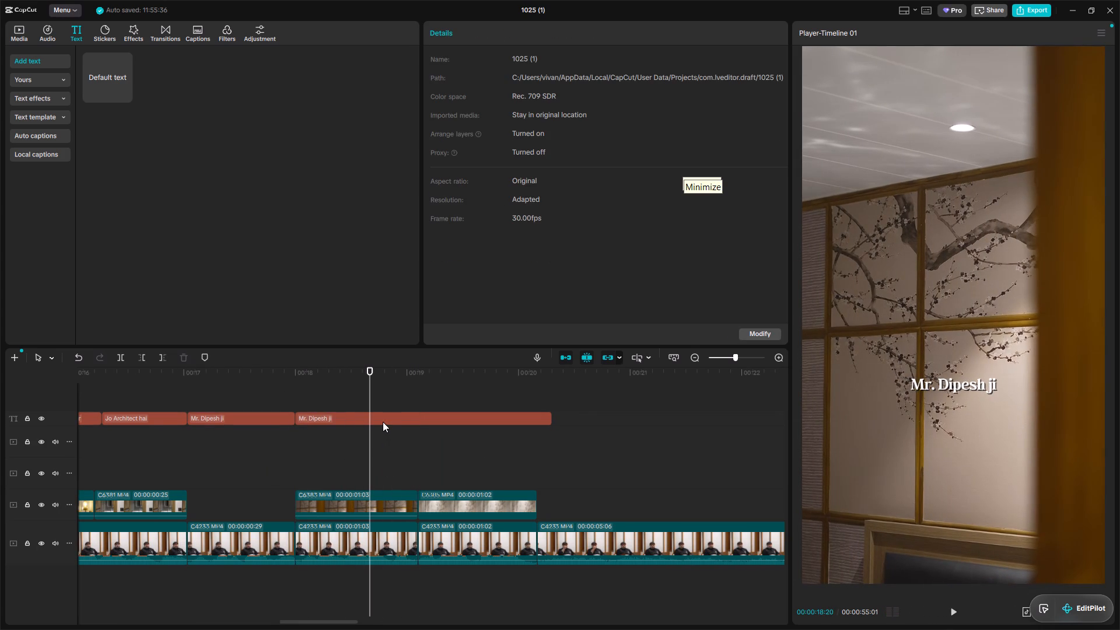
{"action": "left_click", "coordinate": [383, 422]}
{"action": "left_click_drag", "start_coordinate": [492, 106], "coordinate": [492, 98]}
{"action": "key", "text": "ctrl+a"}
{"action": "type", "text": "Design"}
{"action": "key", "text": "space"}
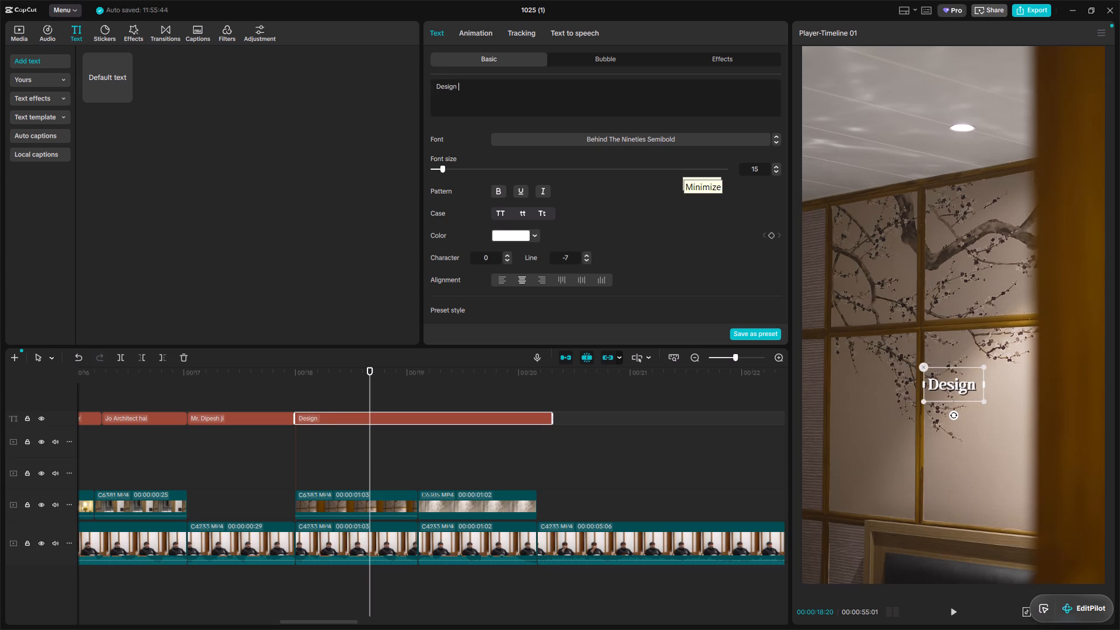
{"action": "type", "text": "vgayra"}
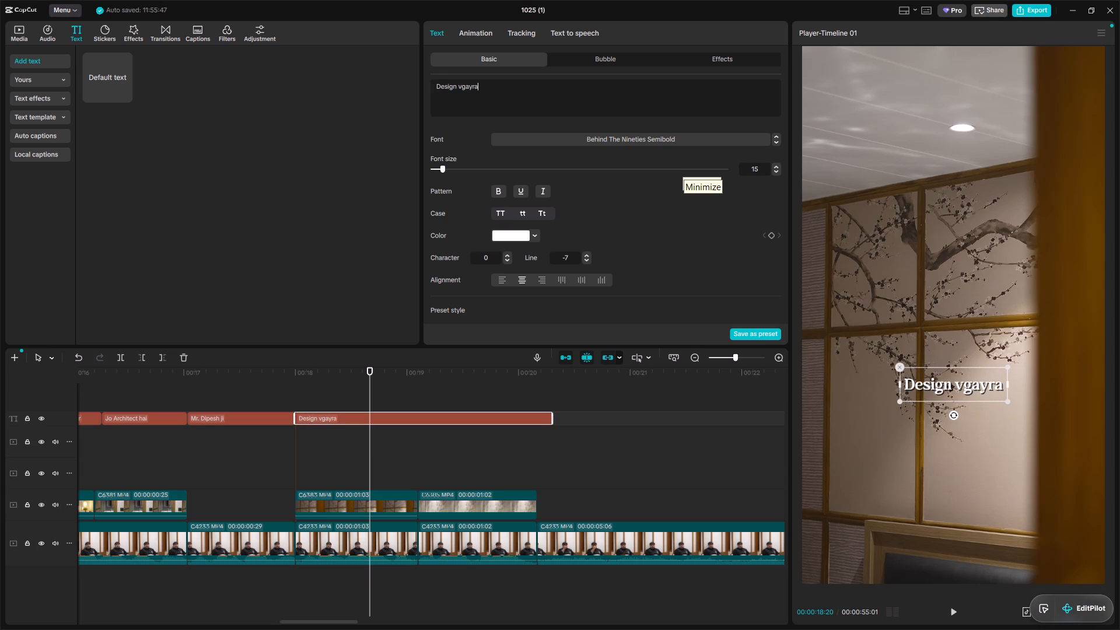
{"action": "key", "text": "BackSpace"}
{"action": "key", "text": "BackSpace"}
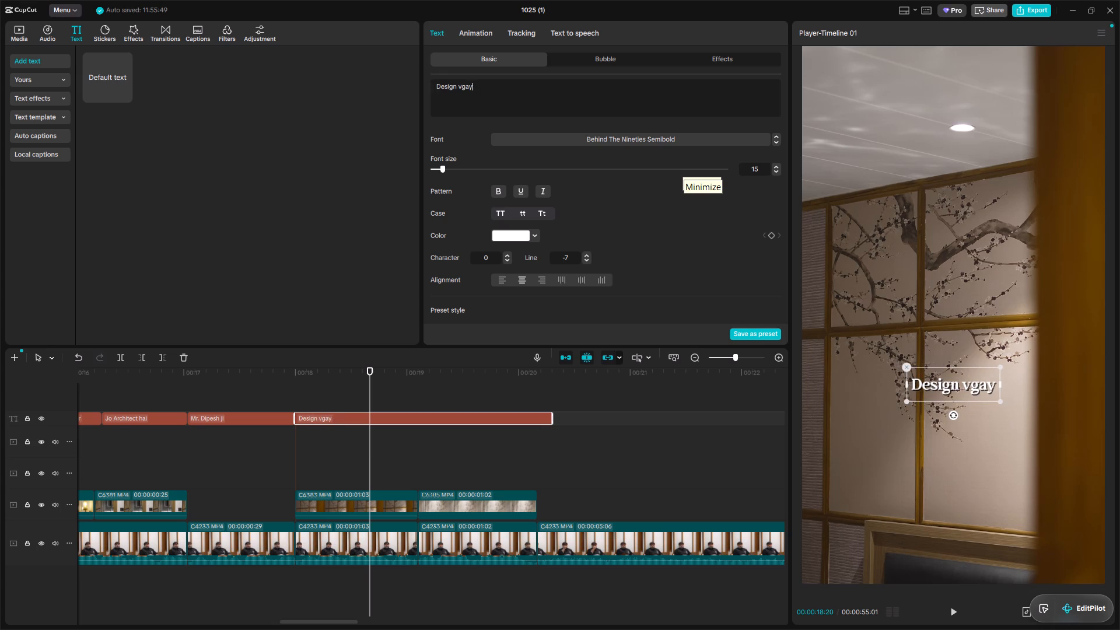
Correct the caption text to "Design vagayra" and split the caption at 00:00:18:20.
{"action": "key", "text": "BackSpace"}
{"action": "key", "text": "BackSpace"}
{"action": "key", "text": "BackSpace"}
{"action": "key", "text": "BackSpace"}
{"action": "type", "text": "vagayra"}
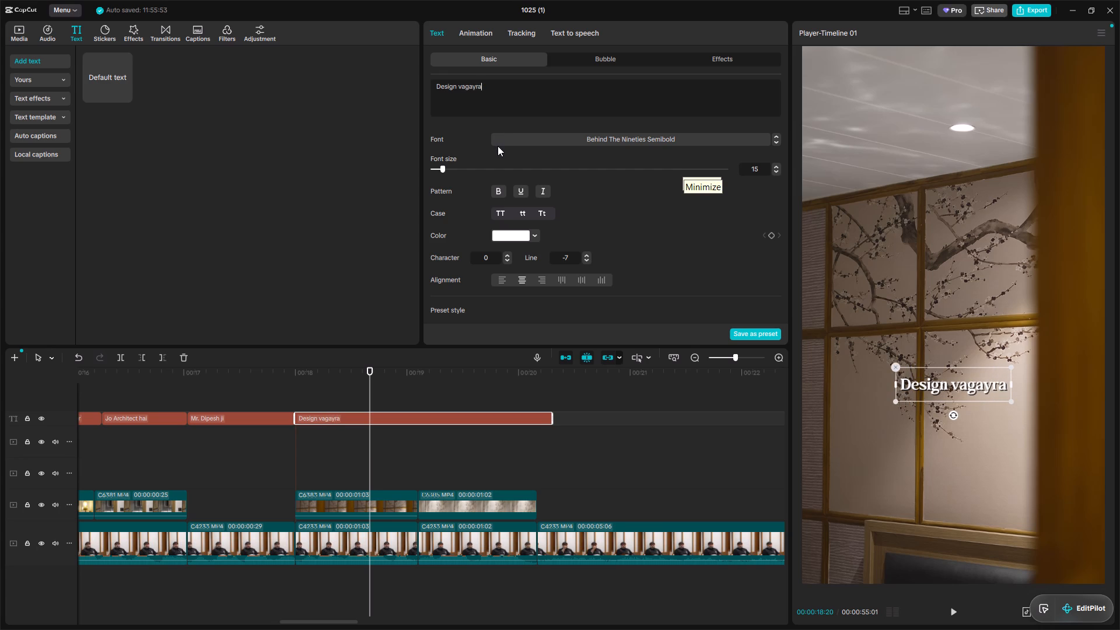
{"action": "key", "text": "ctrl+b"}
{"action": "left_click", "coordinate": [447, 418]}
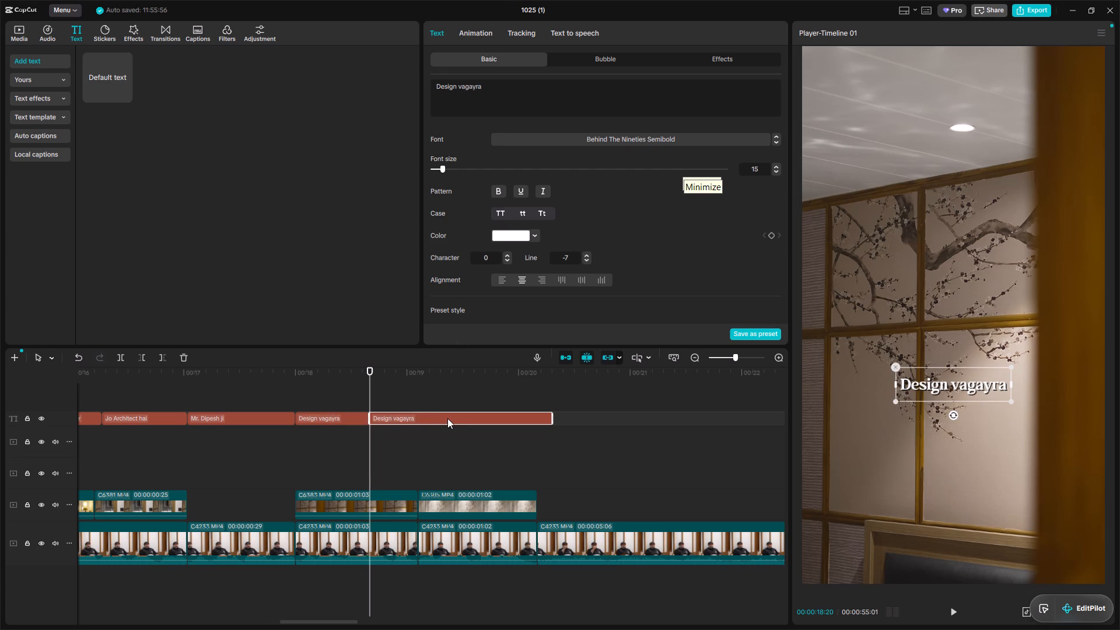
Listen past the split and extend the second "Design vagayra" caption's end well beyond 00:00:22 over the following interview clip.
{"action": "key", "text": "space"}
{"action": "key", "text": "space"}
{"action": "left_click", "coordinate": [413, 477]}
{"action": "left_click", "coordinate": [422, 479]}
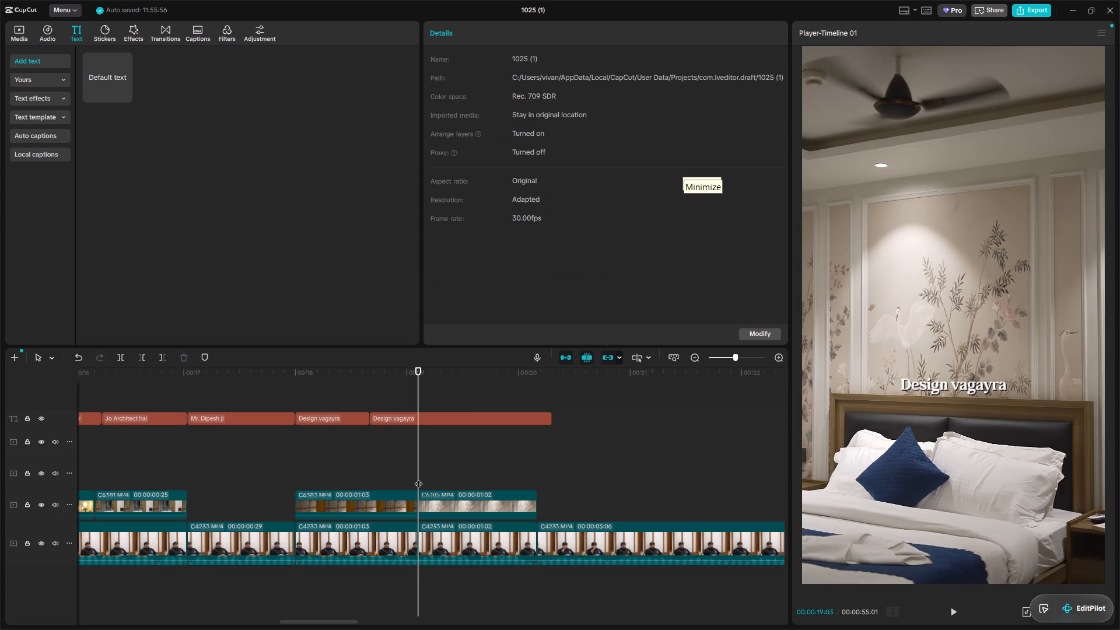
{"action": "left_click", "coordinate": [463, 412]}
{"action": "left_click", "coordinate": [509, 418]}
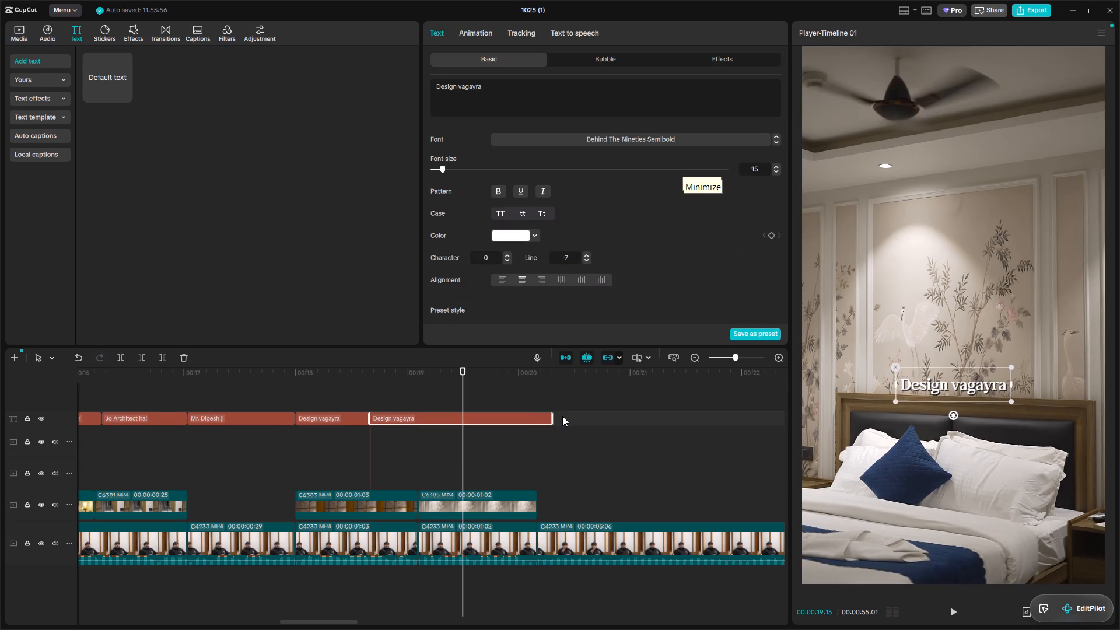
{"action": "left_click", "coordinate": [551, 411]}
{"action": "left_click", "coordinate": [540, 417]}
{"action": "left_click_drag", "start_coordinate": [549, 420], "coordinate": [669, 412]}
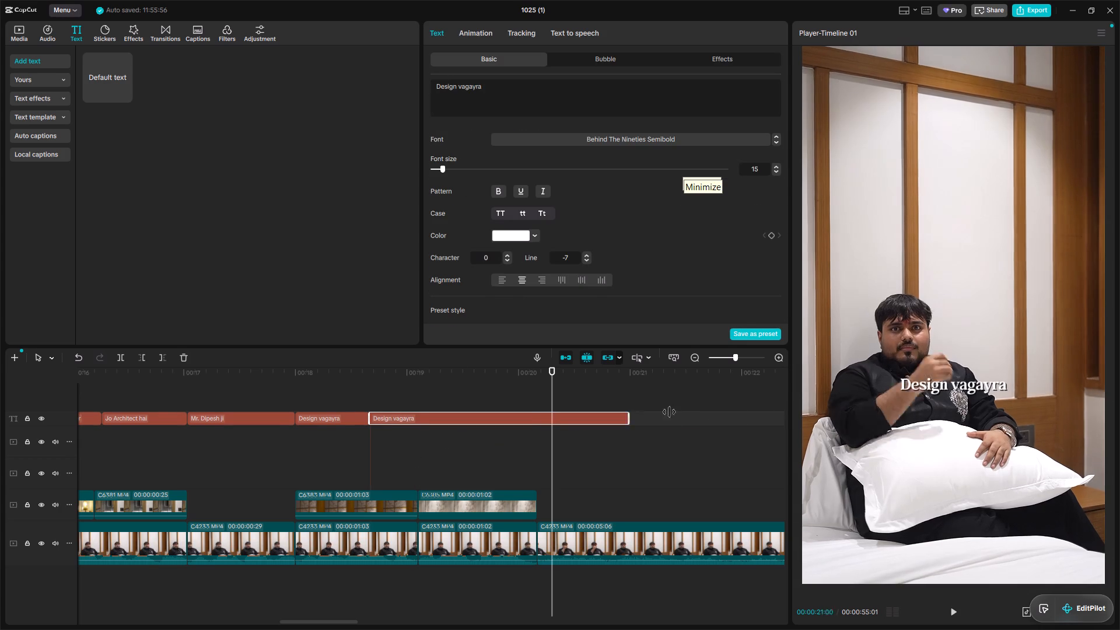
{"action": "left_click_drag", "start_coordinate": [669, 412], "coordinate": [900, 406]}
{"action": "scroll", "coordinate": [514, 558], "scroll_direction": "up", "scroll_amount": 4, "text": "alt"}
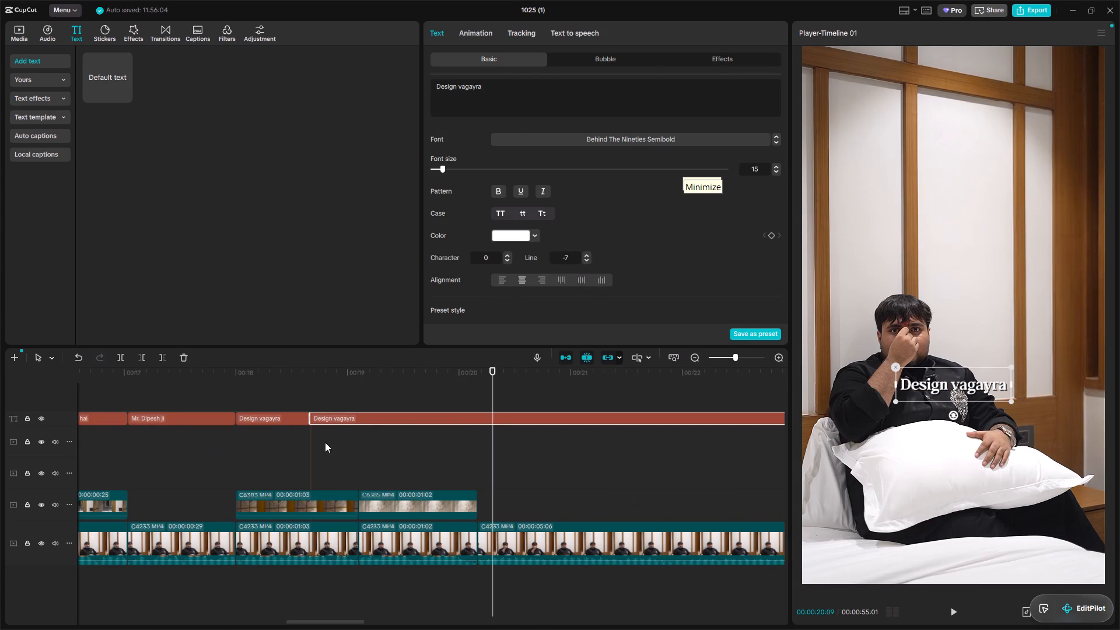
Add the second line "voh sab" to the caption starting at 00:00:18:20 and split it at the clip cut at 00:00:19:03.
{"action": "left_click", "coordinate": [325, 442]}
{"action": "left_click", "coordinate": [307, 439]}
{"action": "left_click", "coordinate": [314, 441]}
{"action": "left_click", "coordinate": [311, 441]}
{"action": "key", "text": "space"}
{"action": "key", "text": "space"}
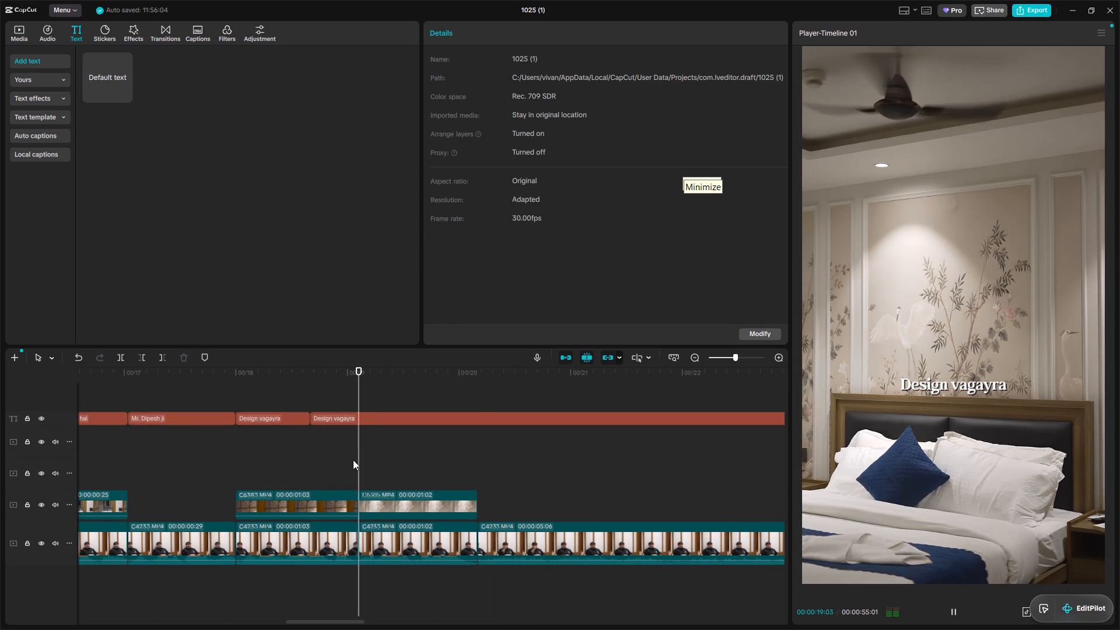
{"action": "left_click", "coordinate": [353, 462]}
{"action": "left_click", "coordinate": [353, 462]}
{"action": "left_click", "coordinate": [367, 422]}
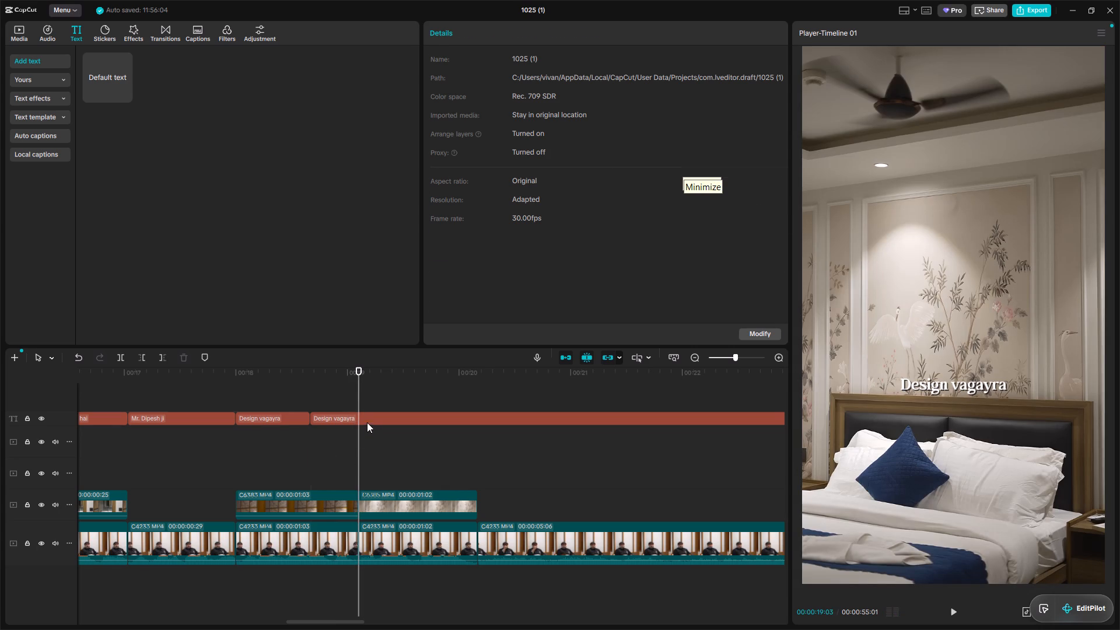
{"action": "left_click", "coordinate": [509, 99]}
{"action": "key", "text": "ctrl+a"}
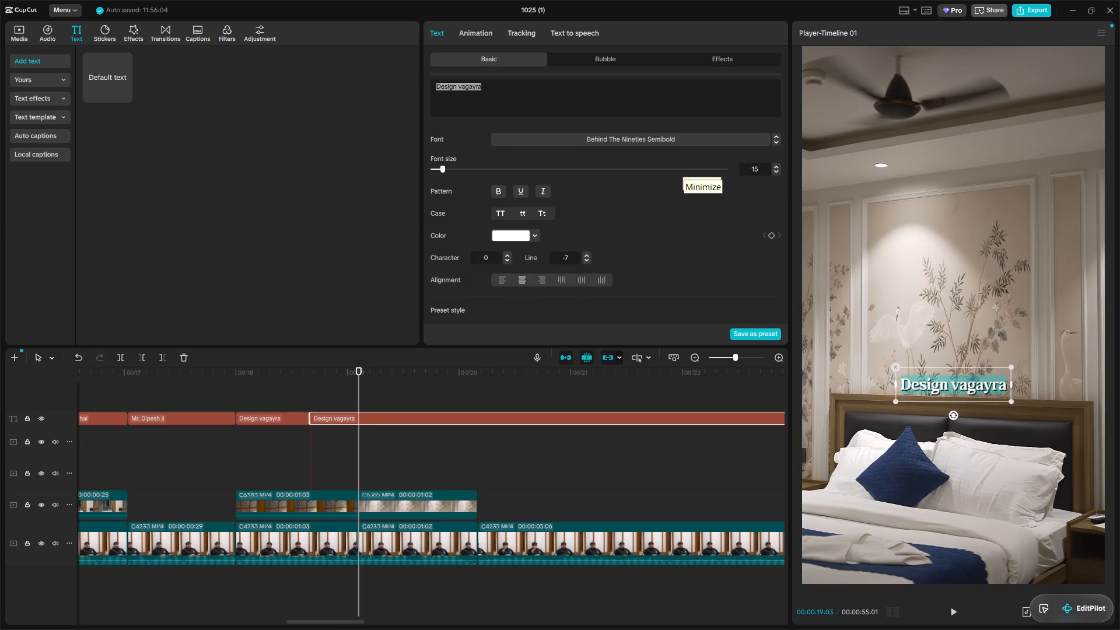
{"action": "left_click", "coordinate": [509, 99]}
{"action": "key", "text": "Return"}
{"action": "type", "text": "voh sab"}
{"action": "key", "text": "ctrl+b"}
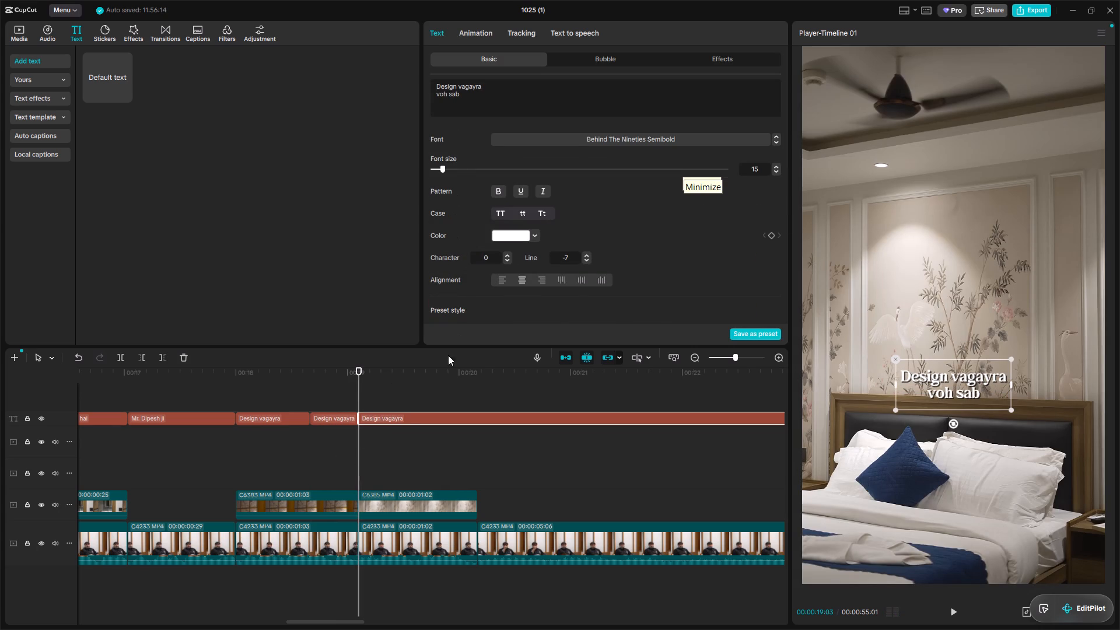
Replace the text of the caption starting at 00:00:19:03 with "bohot acha kara hai" and split it at the clip cut at 00:00:20:05.
{"action": "left_click", "coordinate": [409, 421]}
{"action": "key", "text": "space"}
{"action": "scroll", "coordinate": [409, 421], "scroll_direction": "down", "scroll_amount": 2, "text": "alt"}
{"action": "key", "text": "space"}
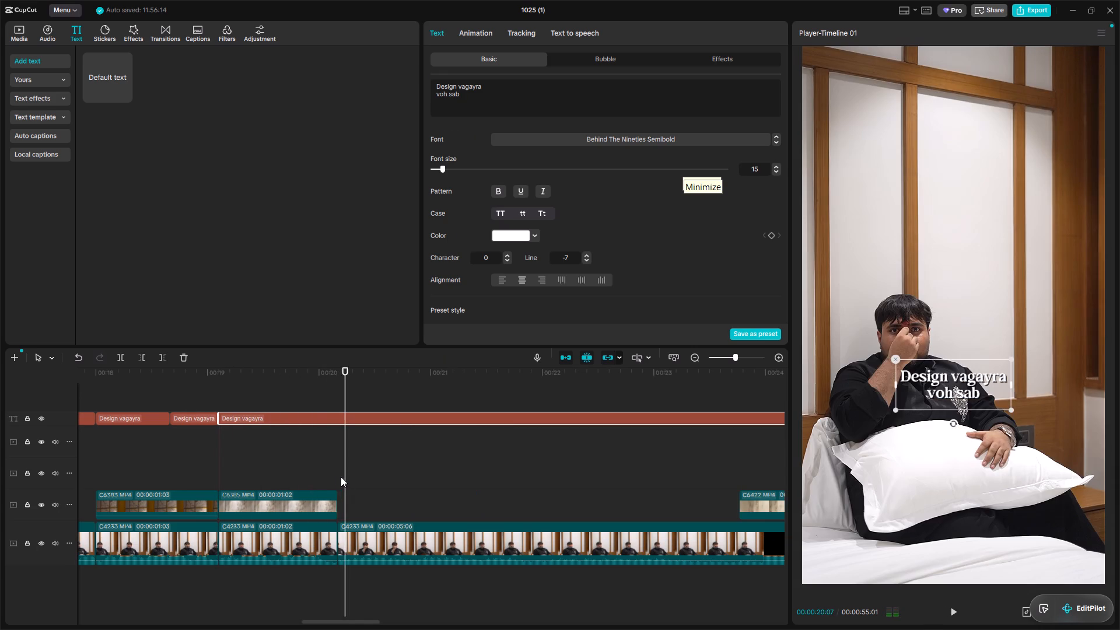
{"action": "left_click", "coordinate": [341, 477]}
{"action": "left_click", "coordinate": [339, 414]}
{"action": "left_click", "coordinate": [457, 94]}
{"action": "key", "text": "ctrl+a"}
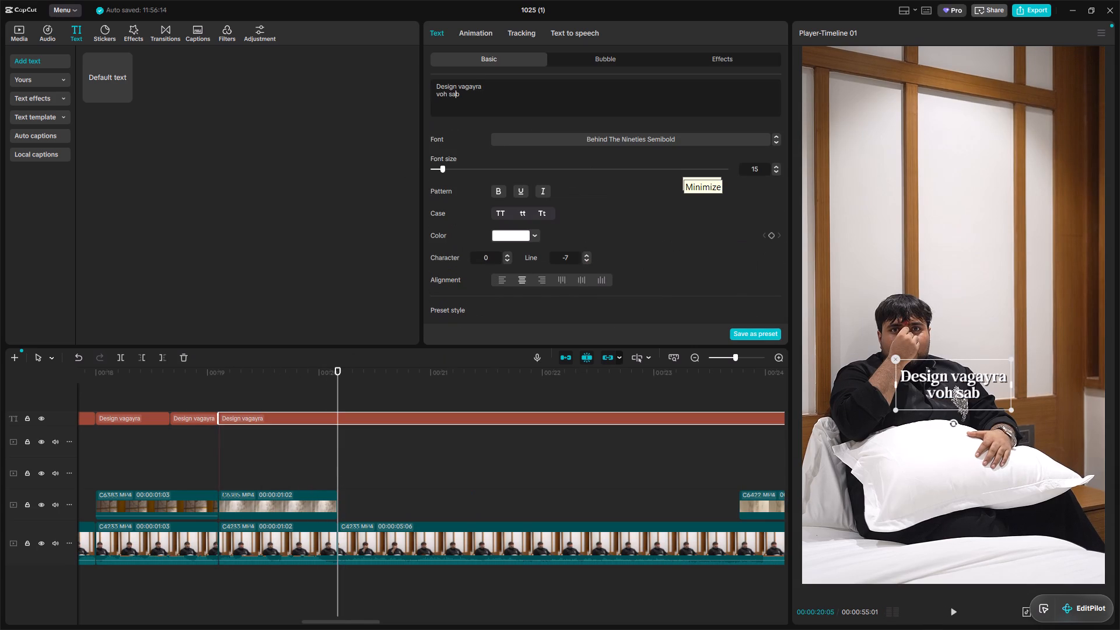
{"action": "type", "text": "bohot acha kara hai"}
{"action": "key", "text": "ctrl+b"}
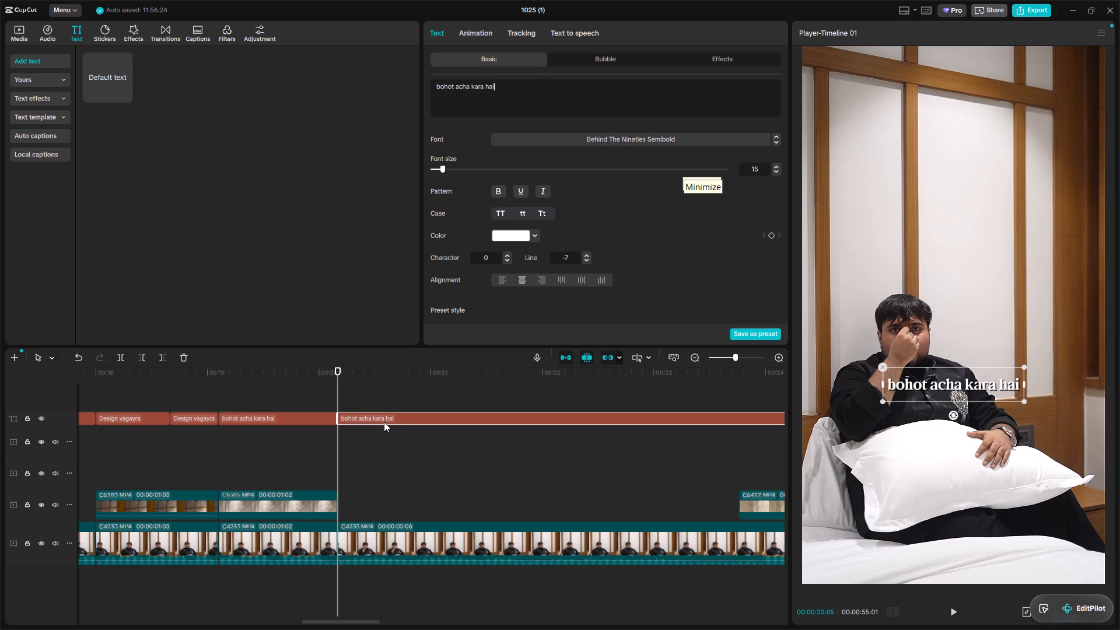
Move the remaining "bohot acha kara hai" caption from 00:00:20:05 to the start of the next B-roll clip, just before 00:00:24.
{"action": "left_click", "coordinate": [384, 421]}
{"action": "key", "text": "space"}
{"action": "scroll", "coordinate": [384, 421], "scroll_direction": "down", "scroll_amount": 1, "text": "alt"}
{"action": "scroll", "coordinate": [372, 437], "scroll_direction": "down", "scroll_amount": 8, "text": "ctrl"}
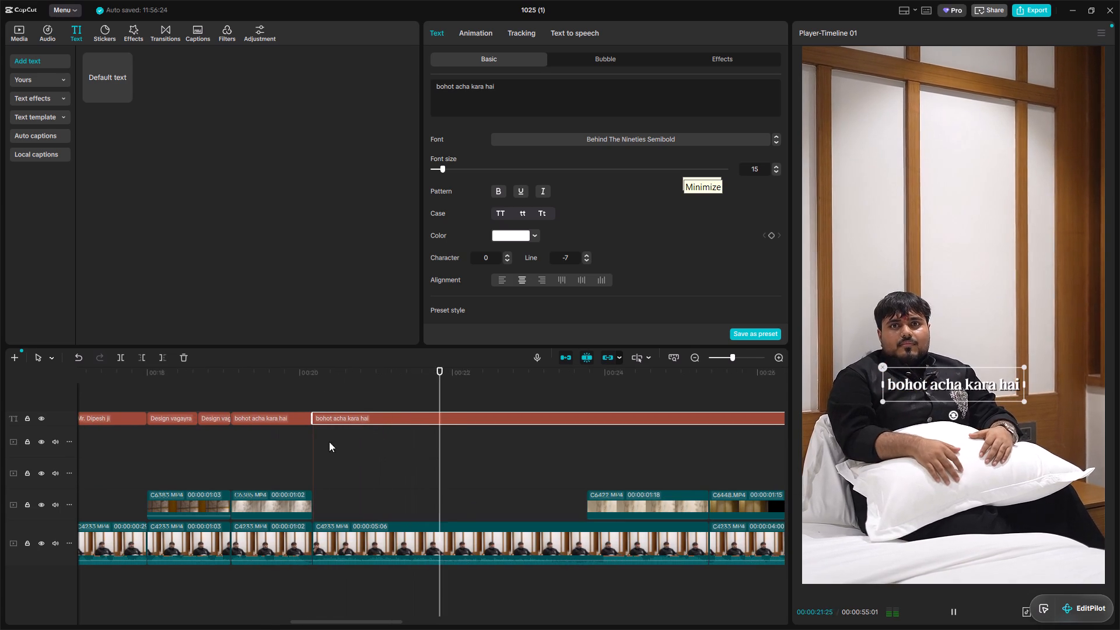
{"action": "left_click", "coordinate": [316, 438]}
{"action": "left_click_drag", "start_coordinate": [328, 424], "coordinate": [596, 421]}
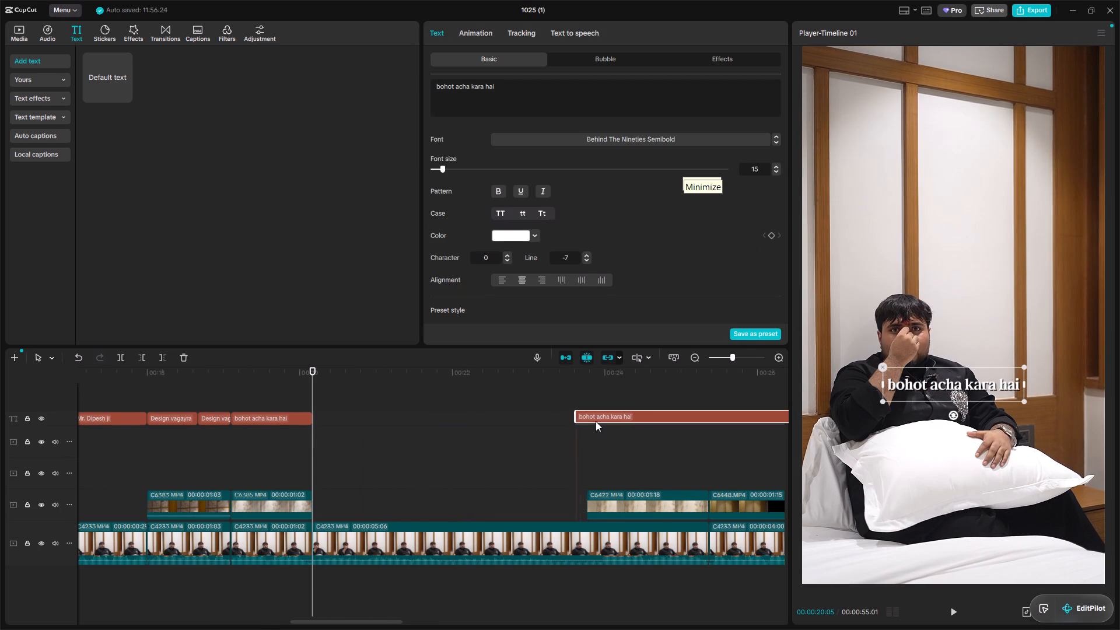
{"action": "left_click_drag", "start_coordinate": [596, 421], "coordinate": [602, 423]}
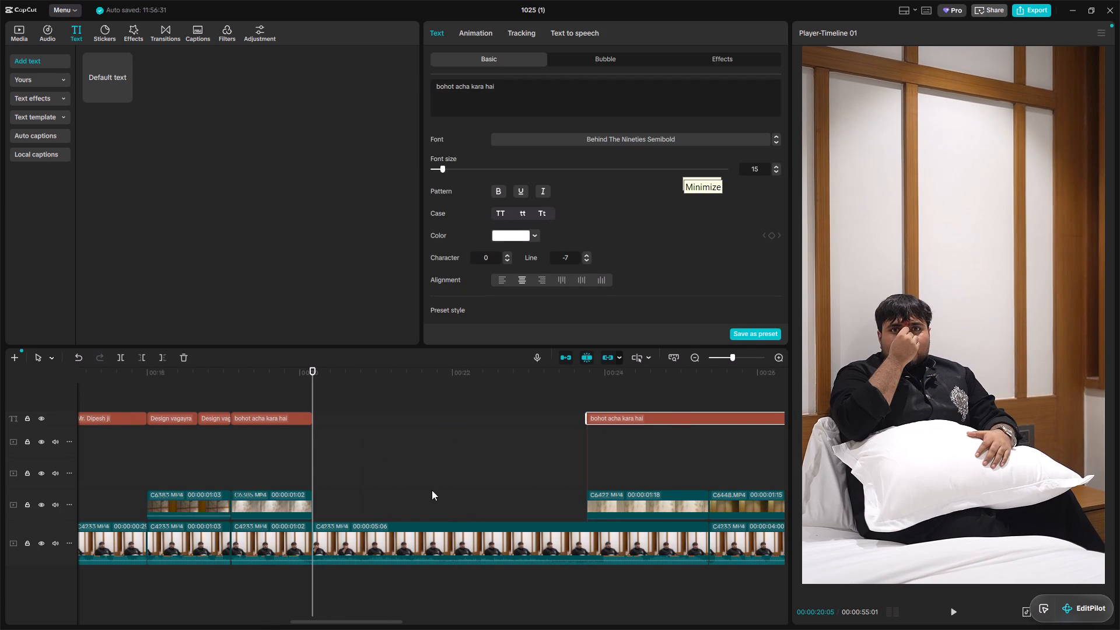
Copy the question caption "Did it turn out just the way you imagined, or even better?" to 00:00:20:05 and extend it to the next answer caption.
{"action": "scroll", "coordinate": [432, 490], "scroll_direction": "up", "scroll_amount": 7, "text": "alt"}
{"action": "scroll", "coordinate": [318, 474], "scroll_direction": "up", "scroll_amount": 1, "text": "alt"}
{"action": "left_click", "coordinate": [322, 416]}
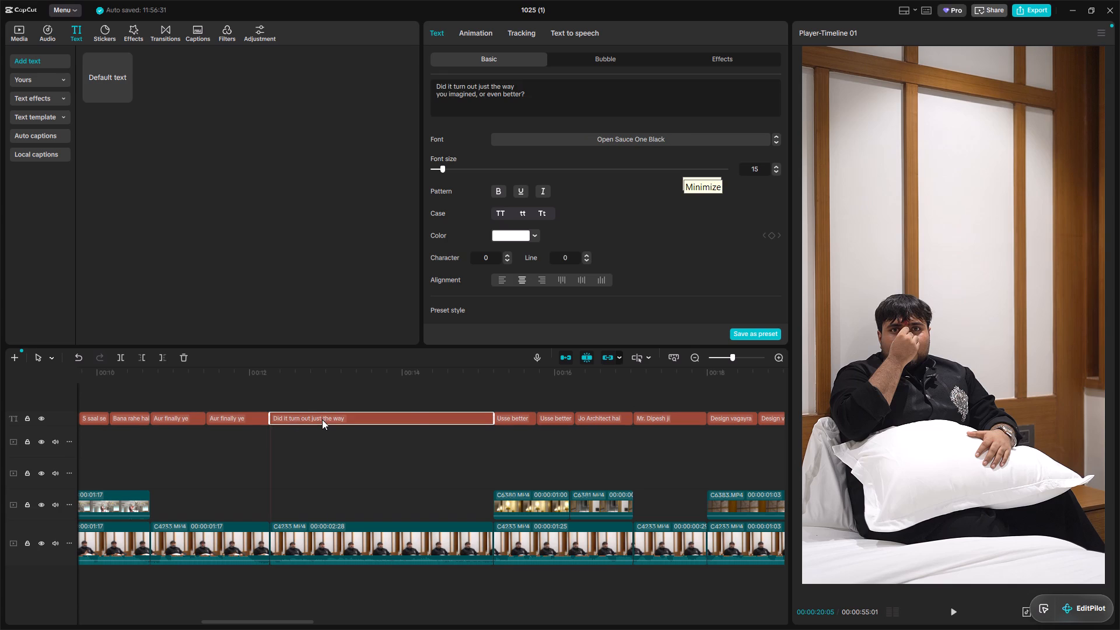
{"action": "key", "text": "ctrl+c"}
{"action": "key", "text": "ctrl+v"}
{"action": "scroll", "coordinate": [546, 433], "scroll_direction": "down", "scroll_amount": 2, "text": "alt"}
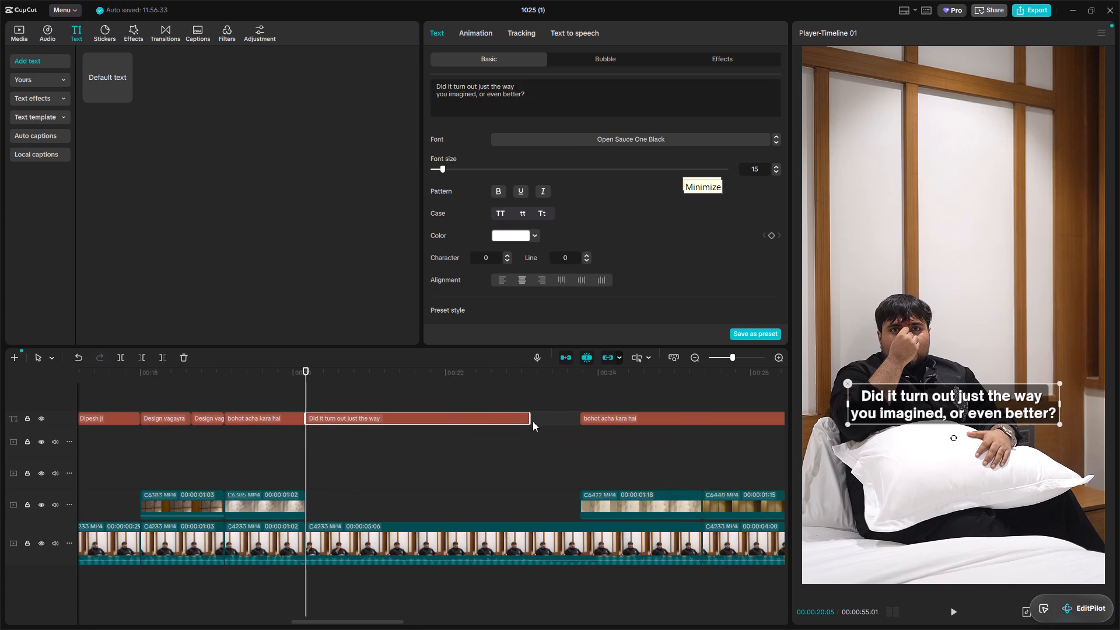
{"action": "left_click_drag", "start_coordinate": [531, 418], "coordinate": [601, 409]}
Play the question segment from 00:00:20:05 up to the next answer caption to hear its wording.
{"action": "key", "text": "space"}
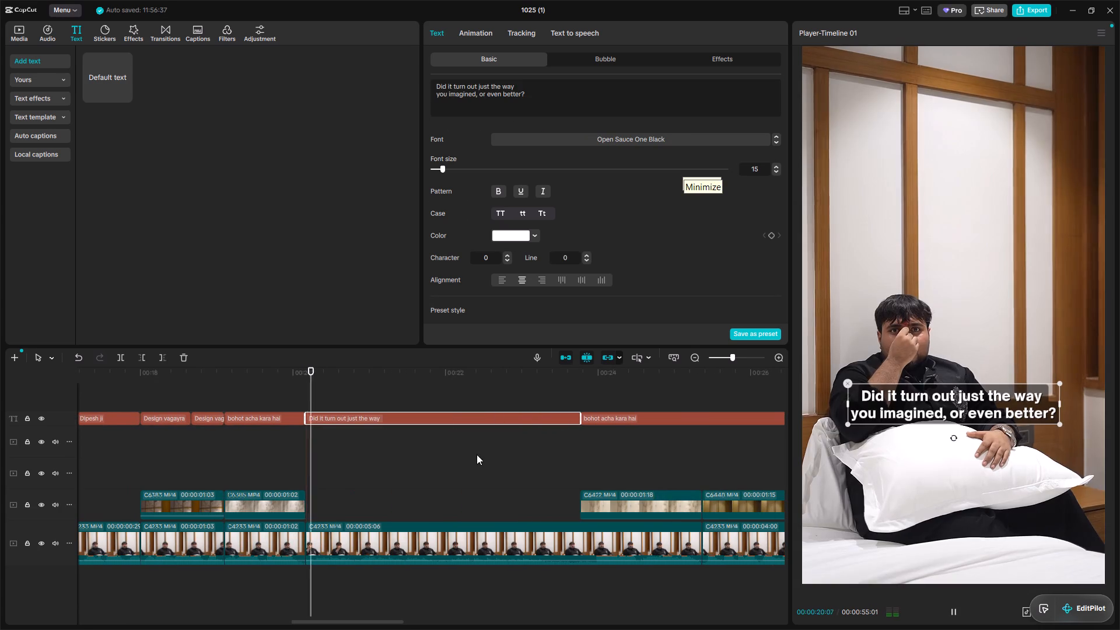
{"action": "scroll", "coordinate": [475, 475], "scroll_direction": "up", "scroll_amount": 7, "text": "ctrl"}
{"action": "scroll", "coordinate": [475, 477], "scroll_direction": "down", "scroll_amount": 2, "text": "alt"}
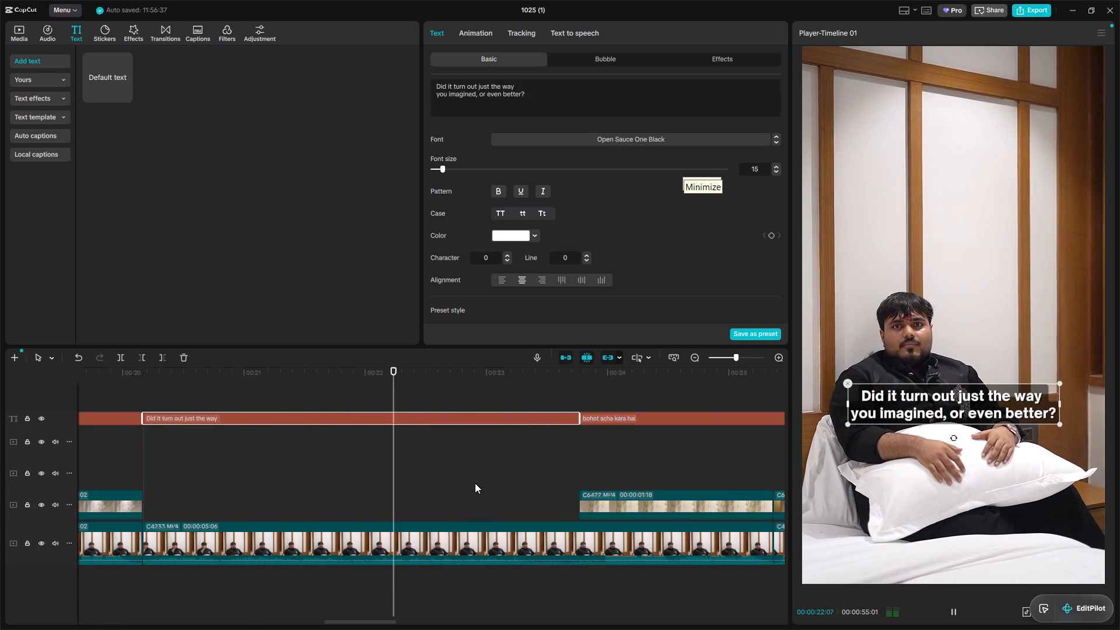
{"action": "key", "text": "space"}
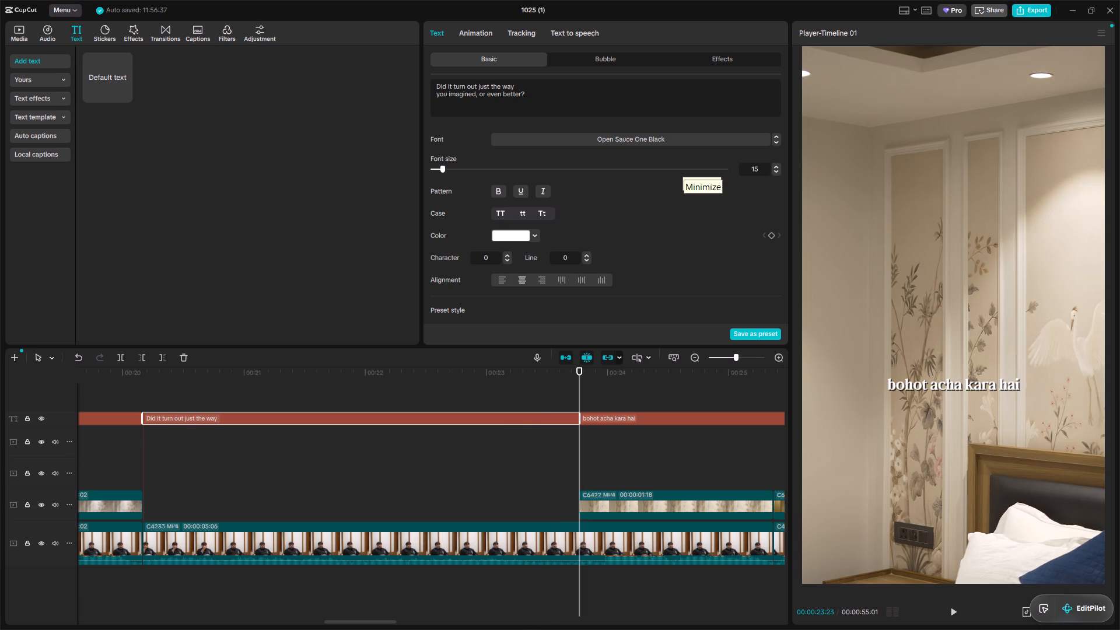
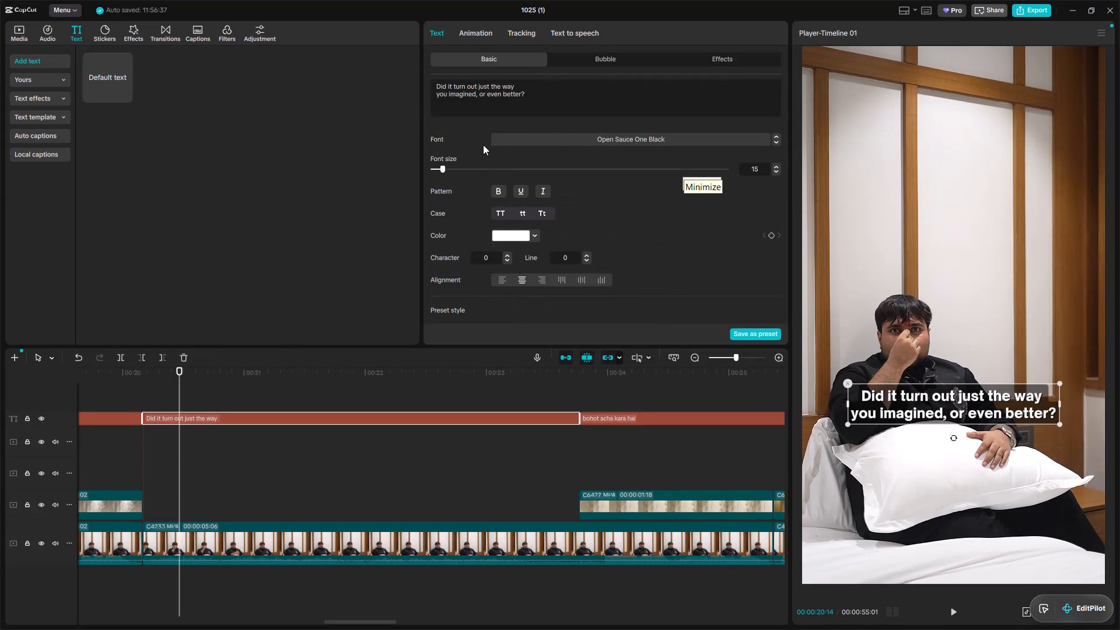
Paste "What new things is Aavana bringing to East Delhi and the hospitality industry?" over the 00:00:20:05 caption's text, and cut everything after "bringing".
{"action": "scroll", "coordinate": [609, 461], "scroll_direction": "down", "scroll_amount": 6, "text": "alt"}
{"action": "scroll", "coordinate": [501, 429], "scroll_direction": "up", "scroll_amount": 8, "text": "alt"}
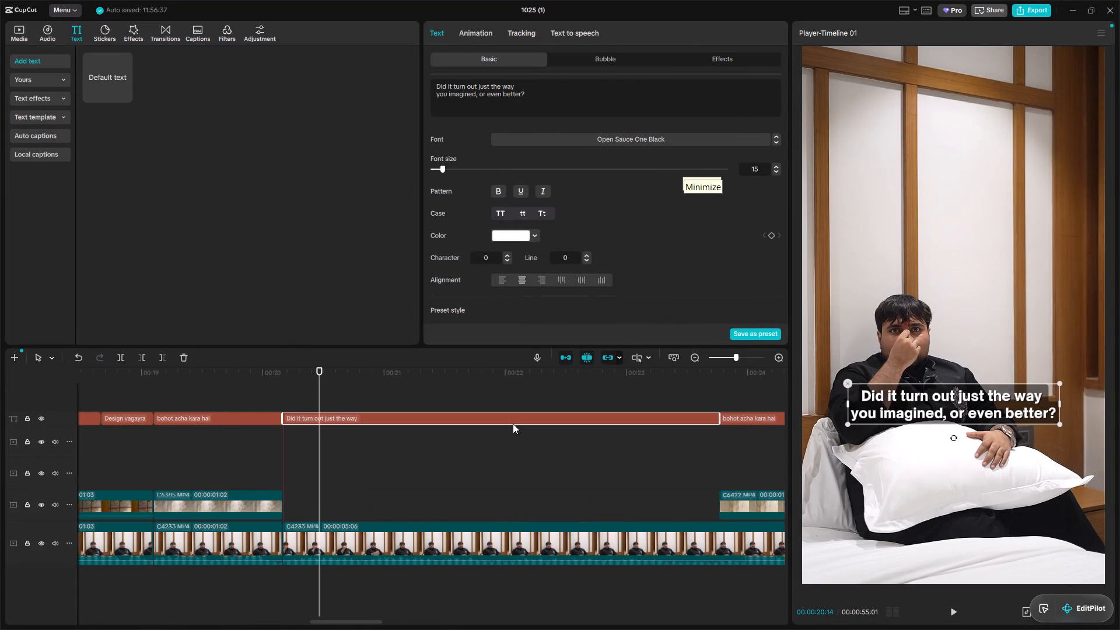
{"action": "scroll", "coordinate": [516, 427], "scroll_direction": "down", "scroll_amount": 14, "text": "ctrl"}
{"action": "scroll", "coordinate": [513, 432], "scroll_direction": "down", "scroll_amount": 14, "text": "ctrl"}
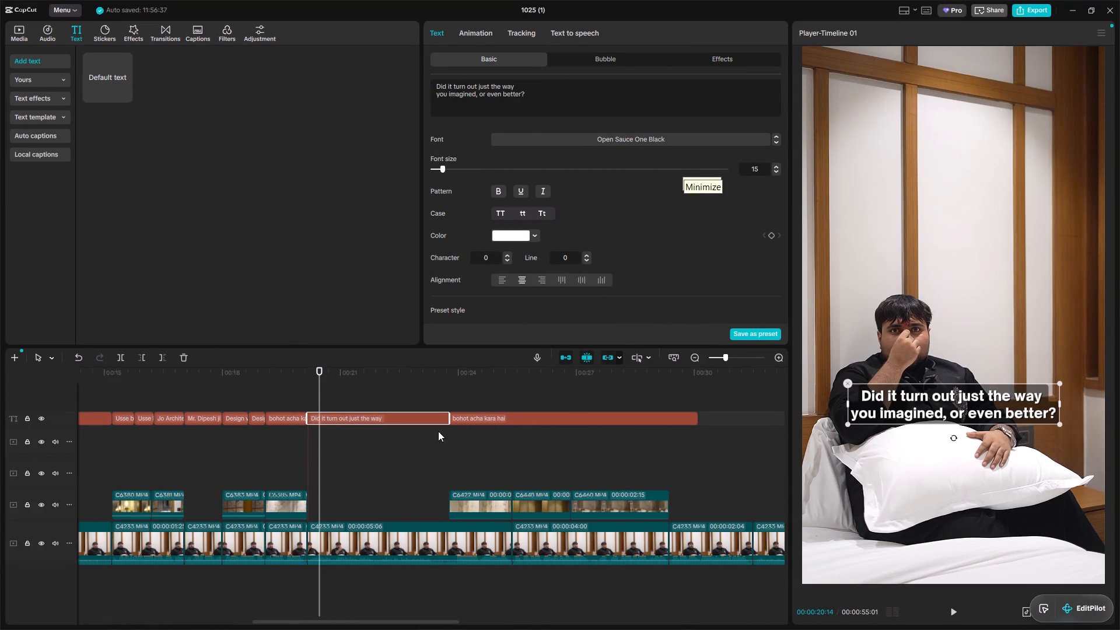
{"action": "scroll", "coordinate": [438, 431], "scroll_direction": "up", "scroll_amount": 16, "text": "ctrl"}
{"action": "scroll", "coordinate": [426, 387], "scroll_direction": "up", "scroll_amount": 6, "text": "ctrl"}
{"action": "left_click", "coordinate": [537, 78], "text": "ctrl"}
{"action": "left_click", "coordinate": [507, 103], "text": "ctrl"}
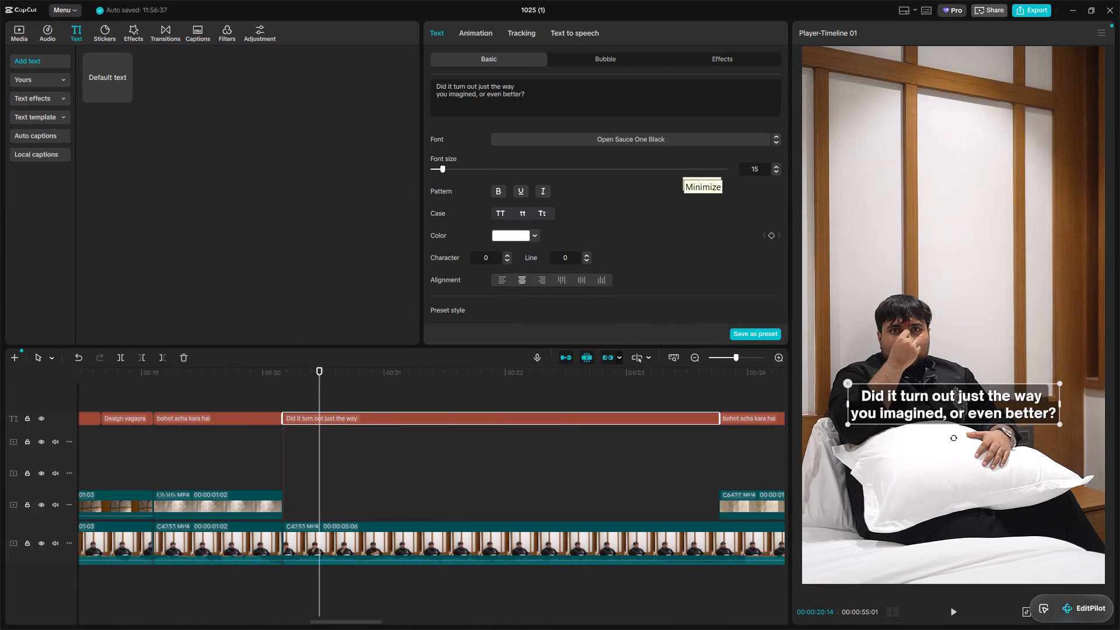
{"action": "key", "text": "ctrl+a"}
{"action": "key", "text": "ctrl+v"}
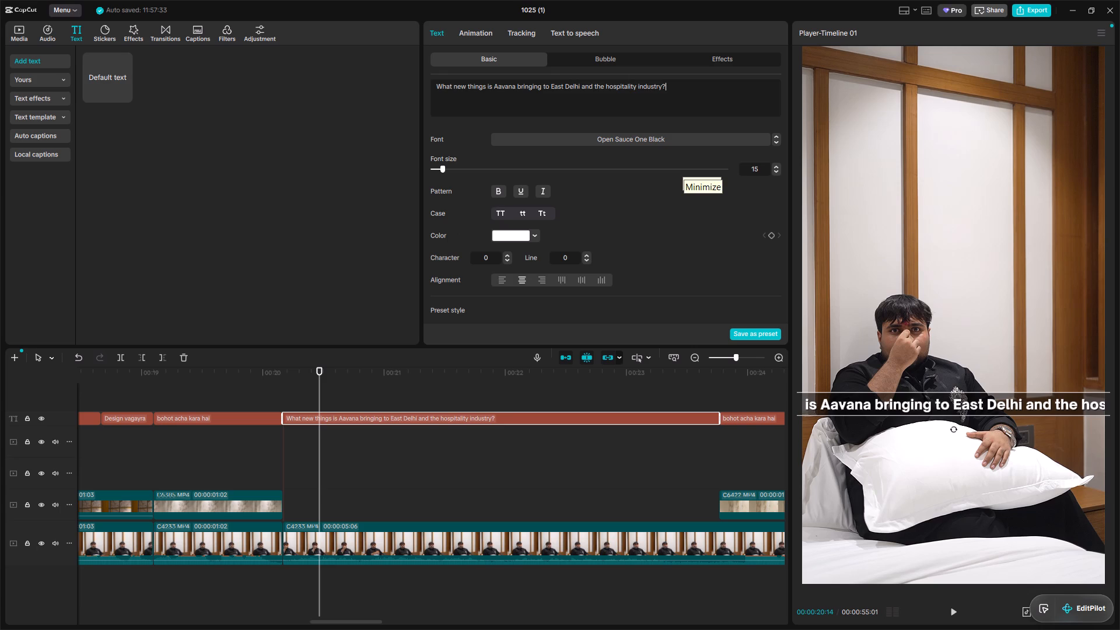
{"action": "left_click_drag", "start_coordinate": [542, 87], "coordinate": [701, 84]}
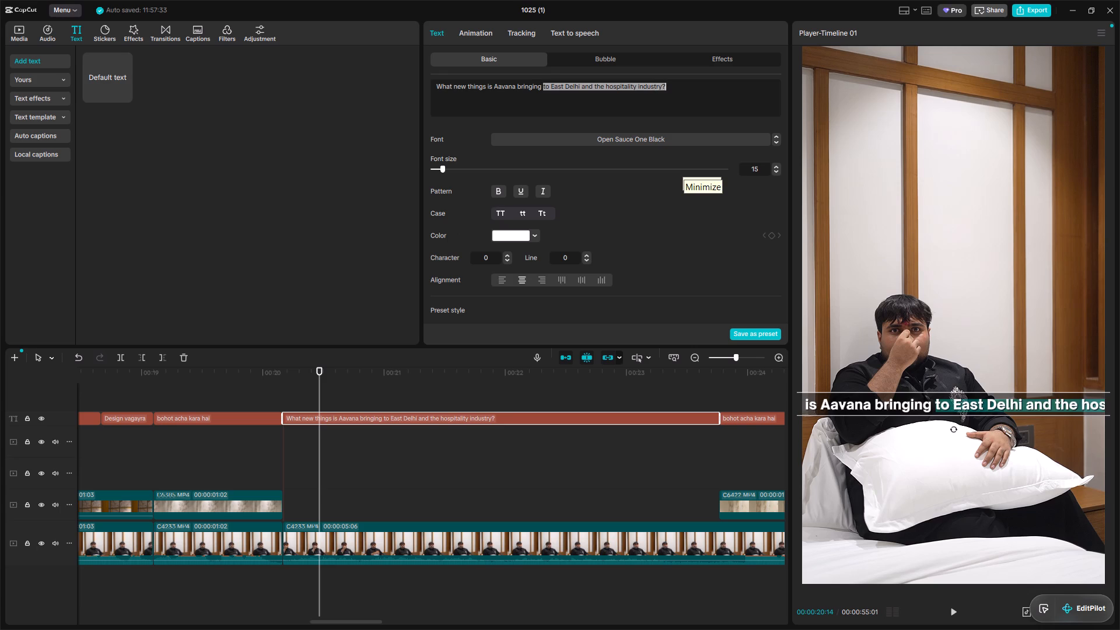
{"action": "key", "text": "ctrl+c"}
{"action": "key", "text": "ctrl+c"}
{"action": "key", "text": "ctrl+c"}
{"action": "key", "text": "BackSpace"}
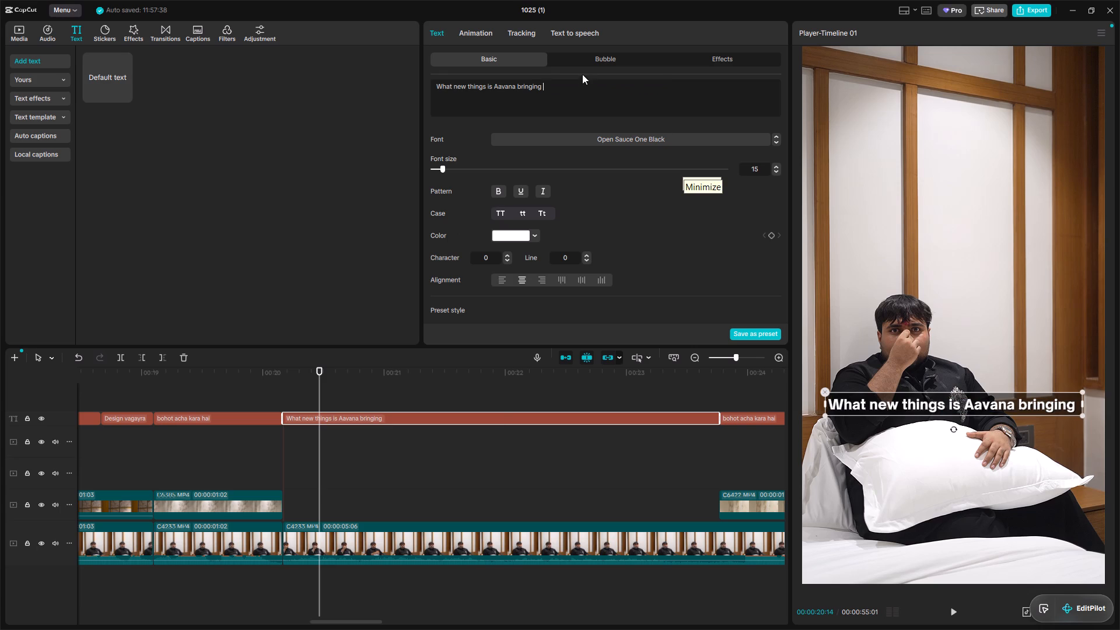
{"action": "key", "text": "BackSpace"}
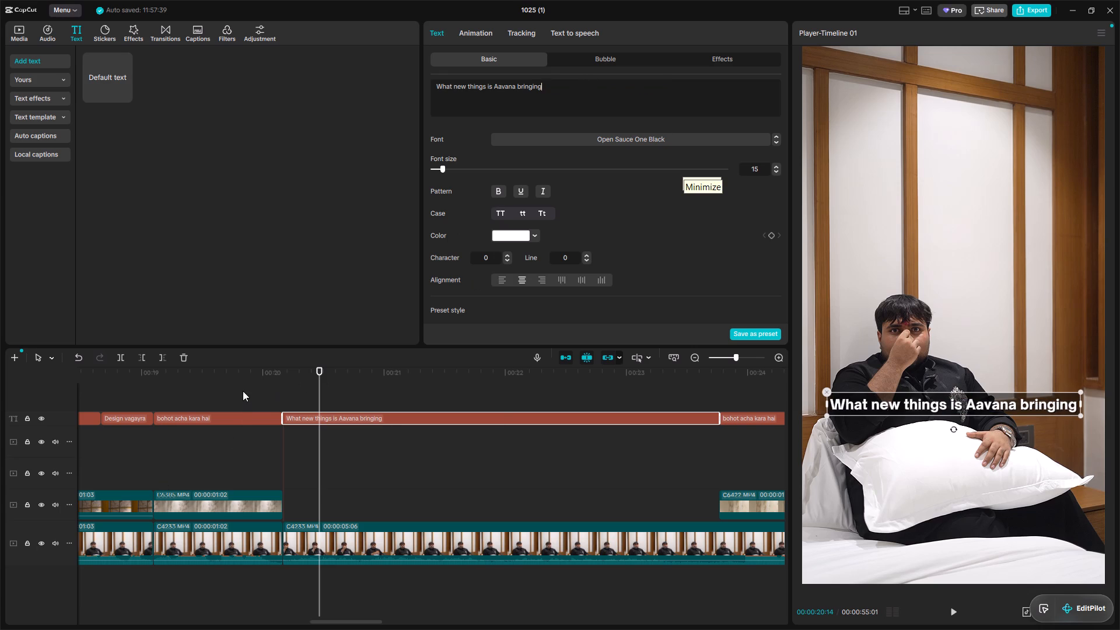
Break the question caption into two lines, "What new things is" and "Aavana bringing".
{"action": "left_click", "coordinate": [243, 391]}
{"action": "left_click", "coordinate": [331, 414]}
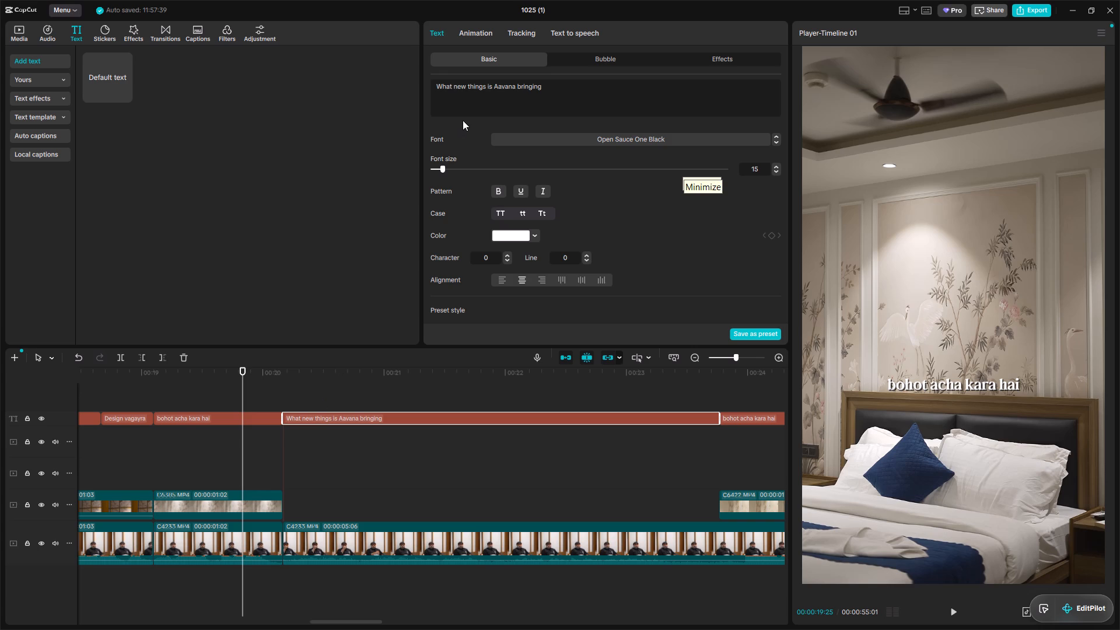
{"action": "left_click", "coordinate": [492, 87]}
{"action": "key", "text": "Right"}
{"action": "key", "text": "Return"}
{"action": "left_click", "coordinate": [328, 412]}
Play the question to find where "bringing" ends, and split its caption at 00:00:21:25.
{"action": "key", "text": "space"}
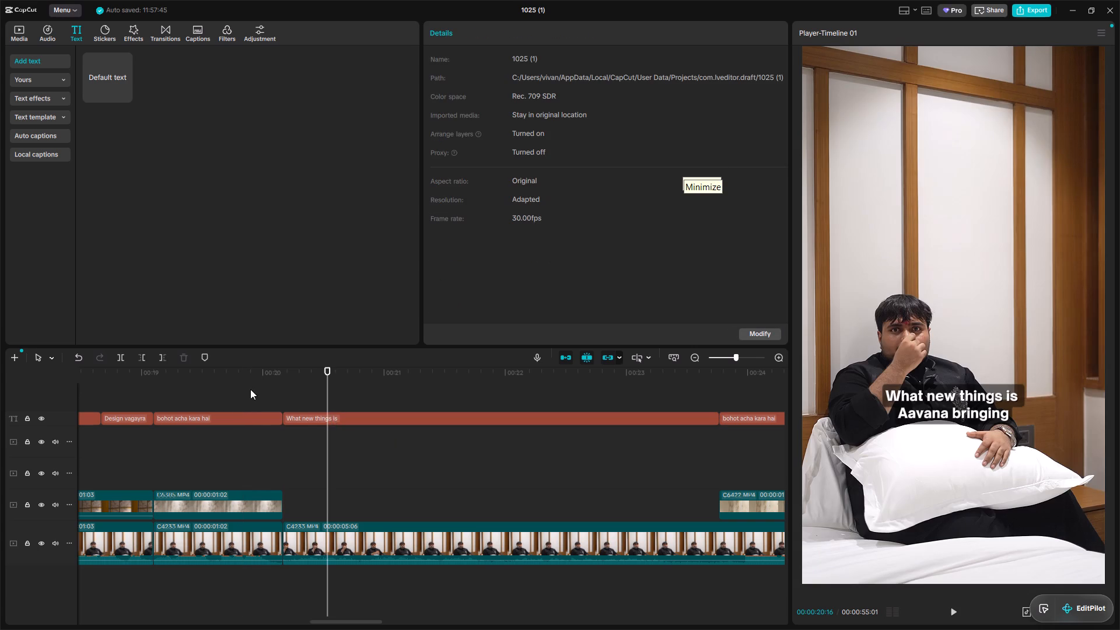
{"action": "left_click", "coordinate": [243, 391]}
{"action": "key", "text": "space"}
{"action": "scroll", "coordinate": [290, 411], "scroll_direction": "up", "scroll_amount": 3, "text": "alt"}
{"action": "scroll", "coordinate": [293, 411], "scroll_direction": "down", "scroll_amount": 4, "text": "alt"}
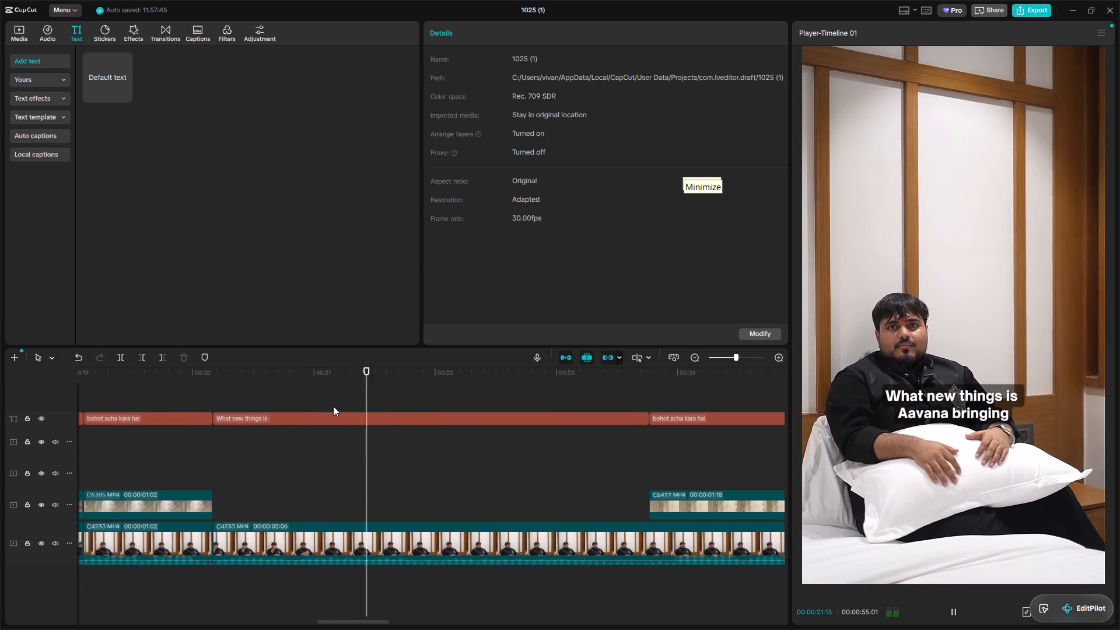
{"action": "key", "text": "space"}
{"action": "left_click", "coordinate": [434, 418]}
{"action": "key", "text": "ctrl+b"}
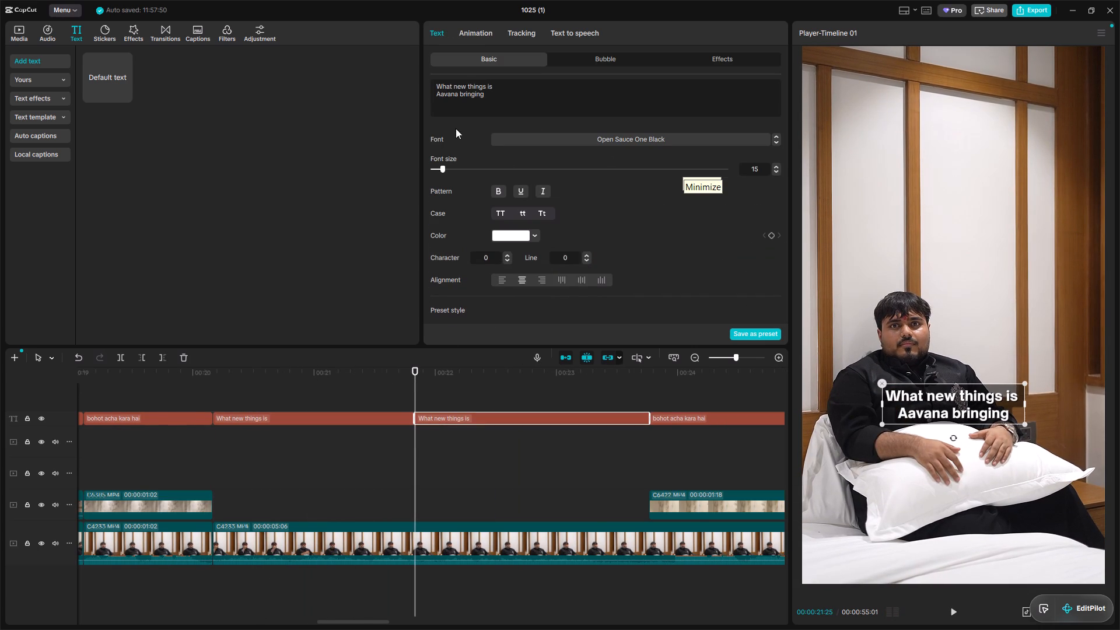
Replace the second question caption's text with the cut remainder on two lines, "to East Delhi and" and "the hospitality industry?".
{"action": "left_click", "coordinate": [456, 108], "text": "ctrl"}
{"action": "key", "text": "ctrl+a"}
{"action": "key", "text": "ctrl+v"}
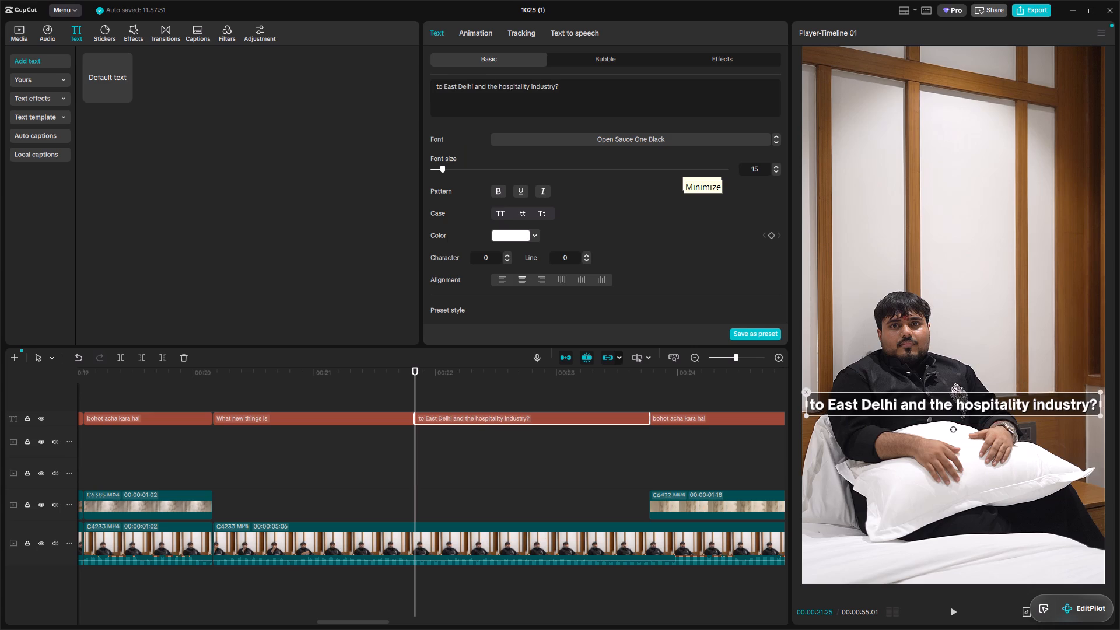
{"action": "left_click", "coordinate": [487, 87]}
{"action": "key", "text": "Right"}
{"action": "key", "text": "Return"}
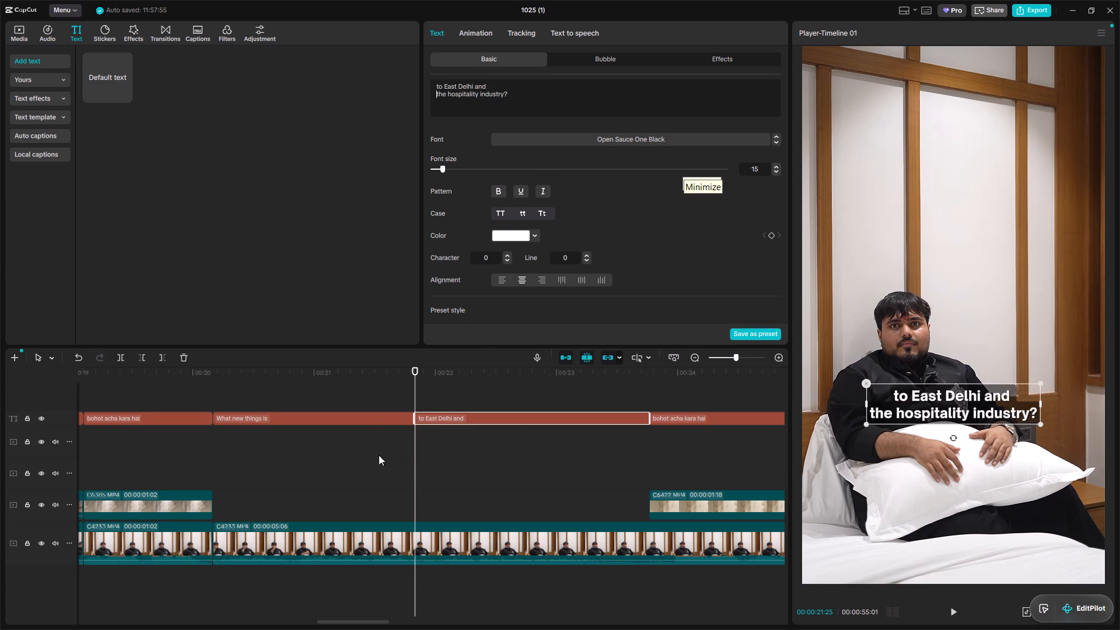
Play the second question caption through into the following answer to check its timing and hear the answer's opening words.
{"action": "left_click", "coordinate": [365, 455]}
{"action": "key", "text": "space"}
{"action": "scroll", "coordinate": [380, 450], "scroll_direction": "down", "scroll_amount": 3, "text": "alt"}
{"action": "scroll", "coordinate": [380, 444], "scroll_direction": "up", "scroll_amount": 4, "text": "alt"}
{"action": "scroll", "coordinate": [380, 444], "scroll_direction": "down", "scroll_amount": 3, "text": "alt"}
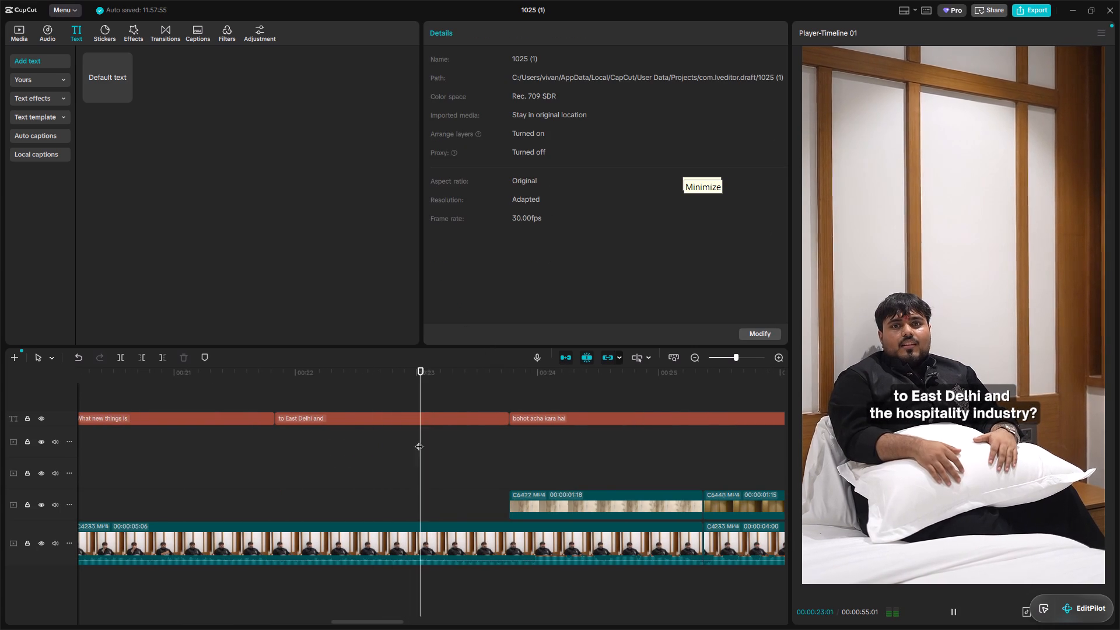
{"action": "scroll", "coordinate": [427, 439], "scroll_direction": "down", "scroll_amount": 3, "text": "alt"}
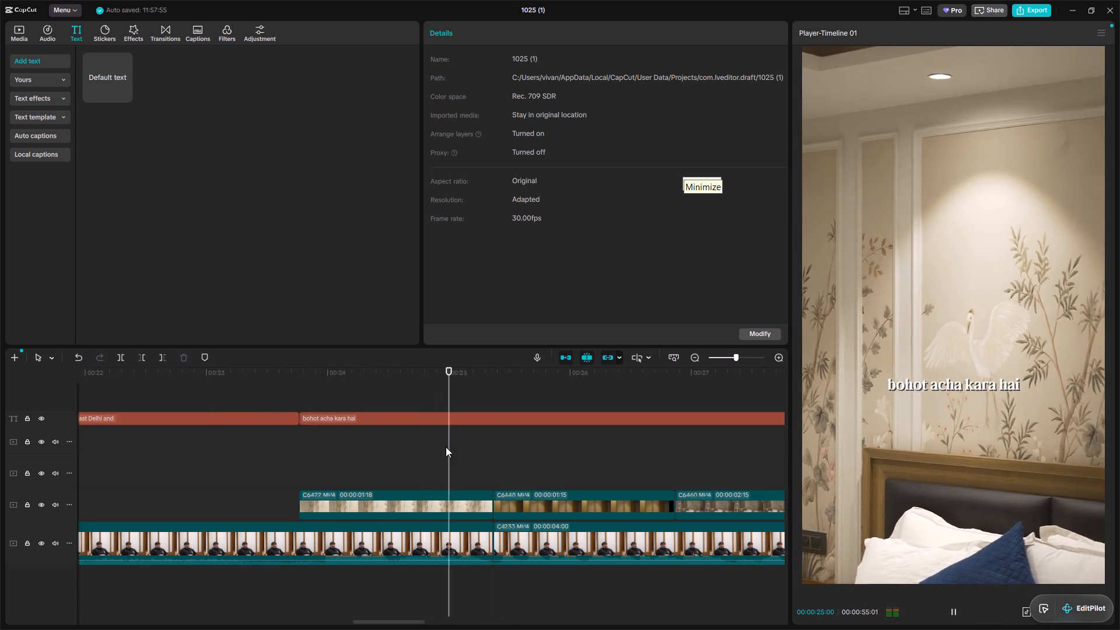
{"action": "key", "text": "space"}
{"action": "left_click", "coordinate": [489, 464]}
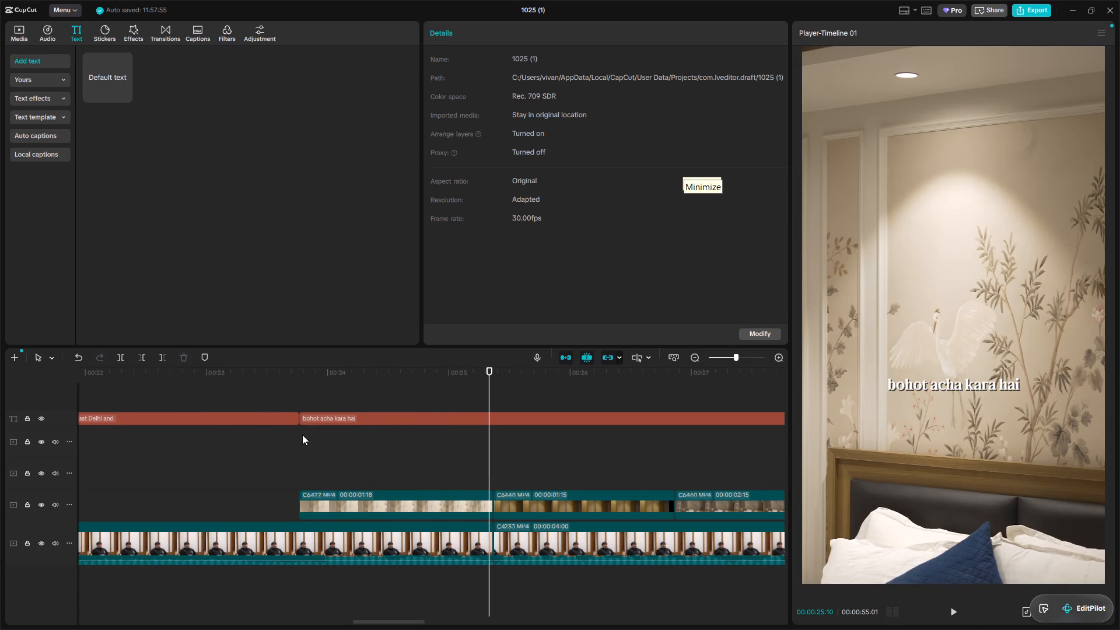
Replace the answer caption over the first B-roll clip after the question with "Aavana me" and split it at 00:00:24:14.
{"action": "left_click", "coordinate": [302, 435]}
{"action": "key", "text": "space"}
{"action": "key", "text": "space"}
{"action": "left_click", "coordinate": [396, 421]}
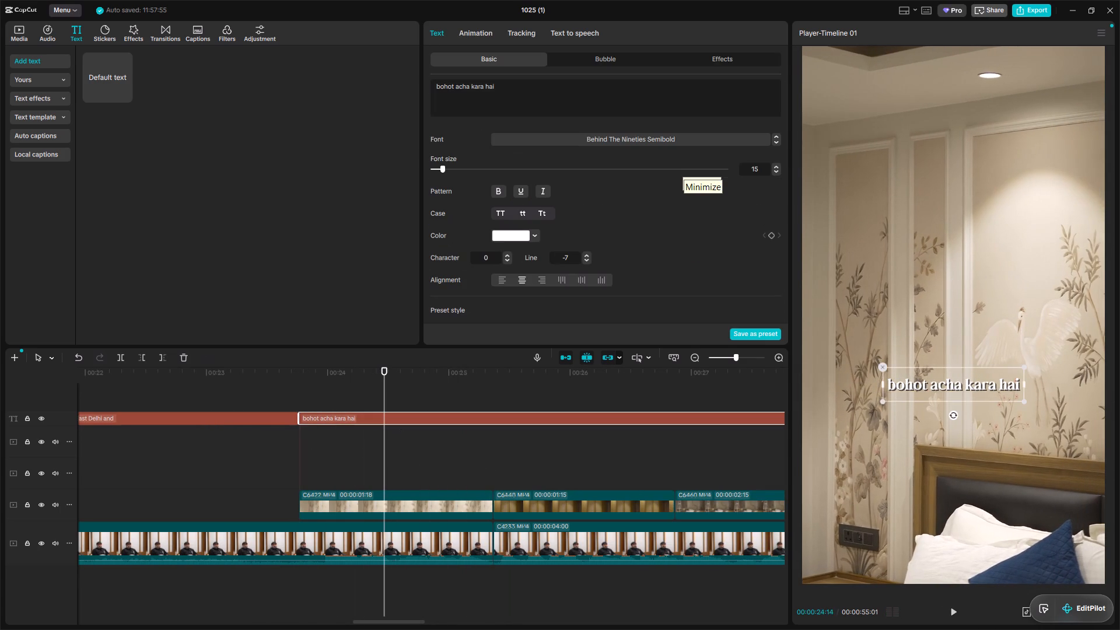
{"action": "left_click", "coordinate": [478, 90]}
{"action": "key", "text": "ctrl+a"}
{"action": "type", "text": "Aavana me"}
{"action": "key", "text": "ctrl+b"}
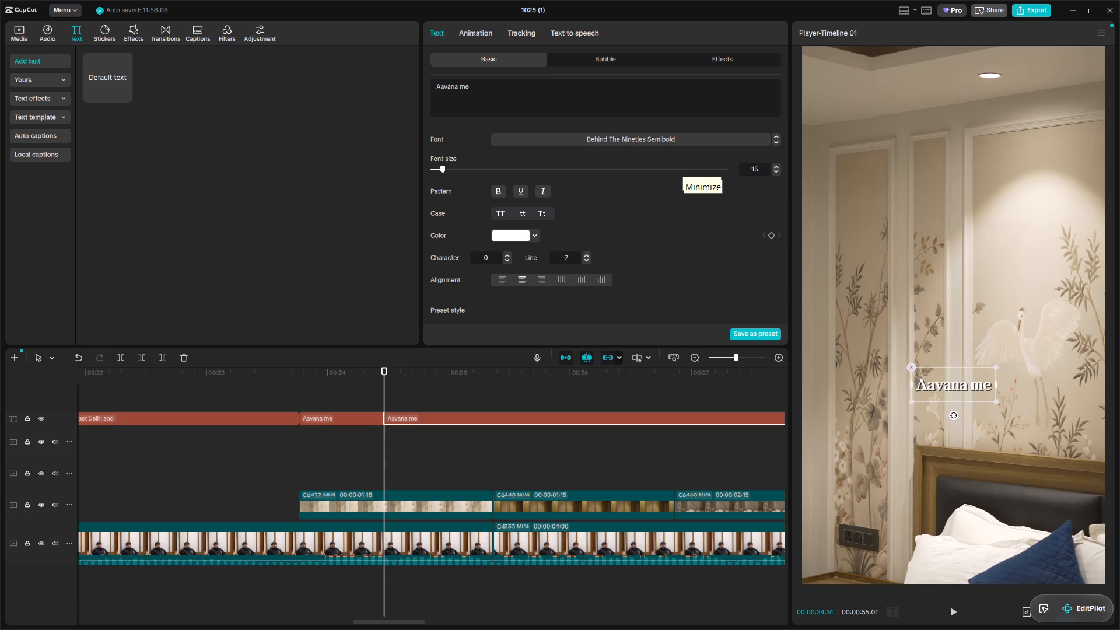
Add the second line "theme rooms hai" to the caption starting at 00:00:24:14 and split it at the clip cut at 00:00:25:11.
{"action": "left_click", "coordinate": [423, 421]}
{"action": "key", "text": "space"}
{"action": "key", "text": "space"}
{"action": "left_click", "coordinate": [496, 449]}
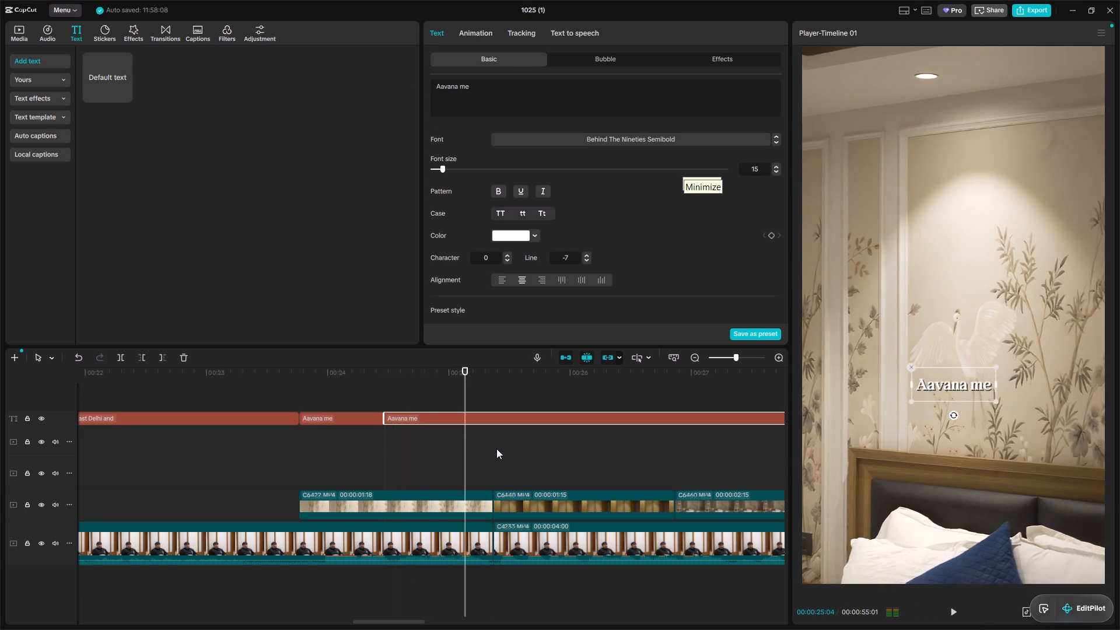
{"action": "left_click", "coordinate": [496, 416]}
{"action": "left_click", "coordinate": [508, 108]}
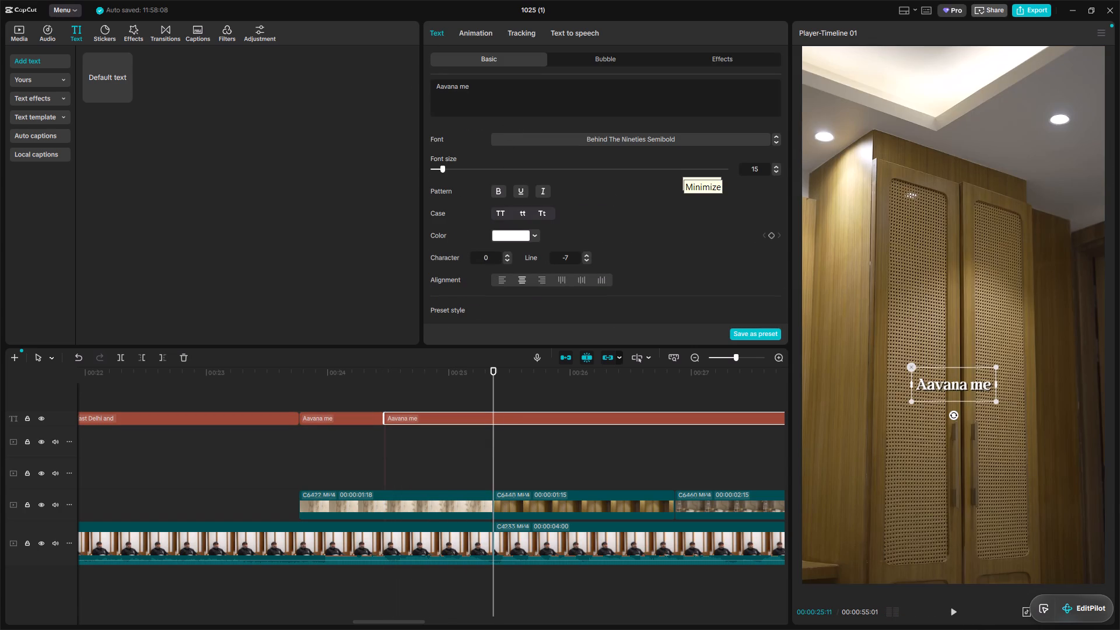
{"action": "key", "text": "Return"}
{"action": "type", "text": "theme"}
{"action": "key", "text": "space"}
{"action": "type", "text": "rooms hai"}
{"action": "key", "text": "ctrl+b"}
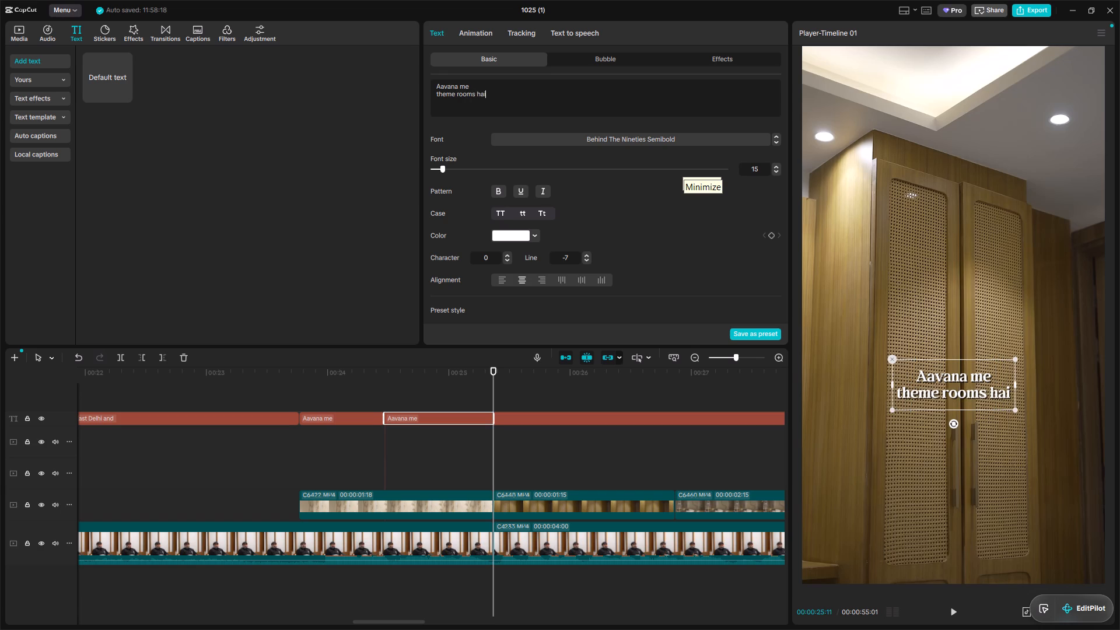
Play the answer from the clip cut at 00:00:25:11 to hear its wording.
{"action": "scroll", "coordinate": [542, 456], "scroll_direction": "down", "scroll_amount": 2, "text": "alt"}
{"action": "left_click", "coordinate": [482, 415]}
{"action": "key", "text": "space"}
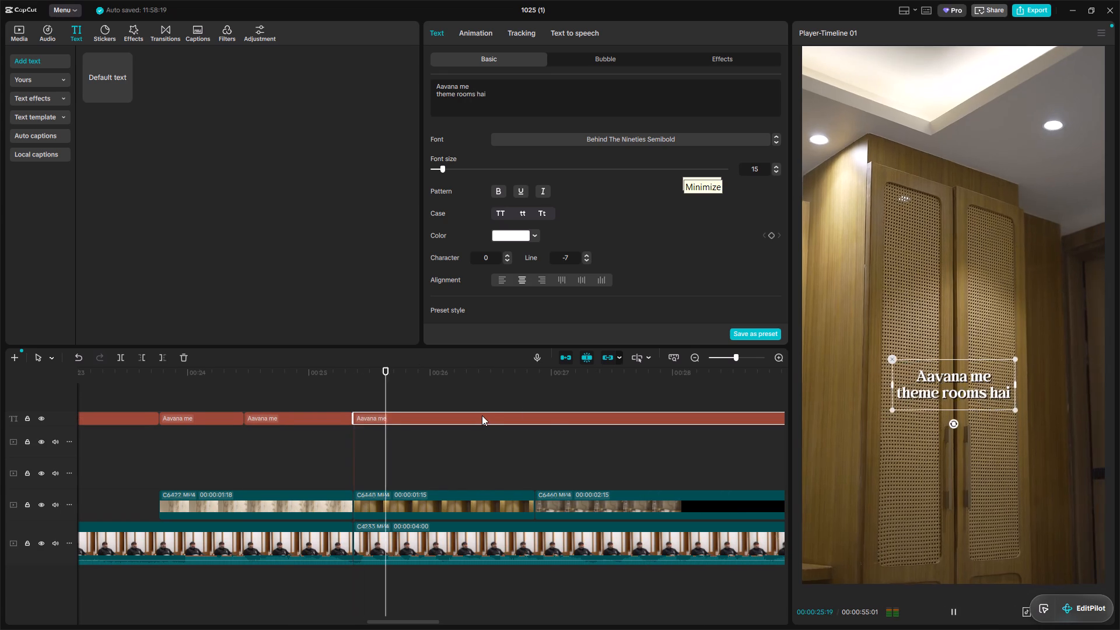
{"action": "scroll", "coordinate": [481, 416], "scroll_direction": "down", "scroll_amount": 1, "text": "alt"}
{"action": "key", "text": "space"}
{"action": "key", "text": "space"}
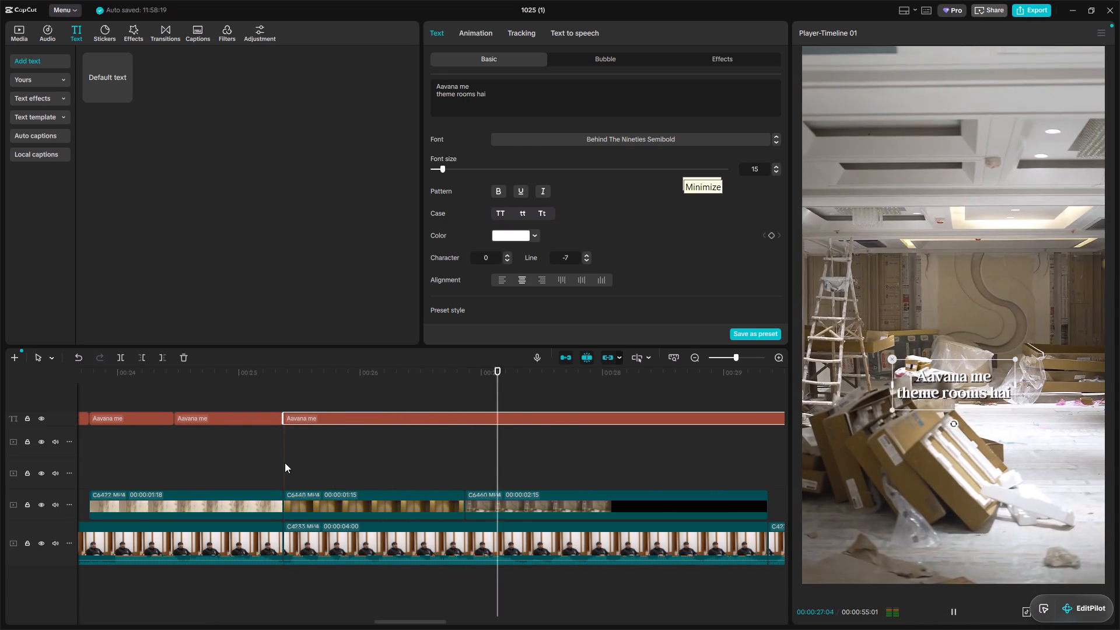
{"action": "left_click", "coordinate": [285, 463]}
{"action": "key", "text": "space"}
{"action": "key", "text": "space"}
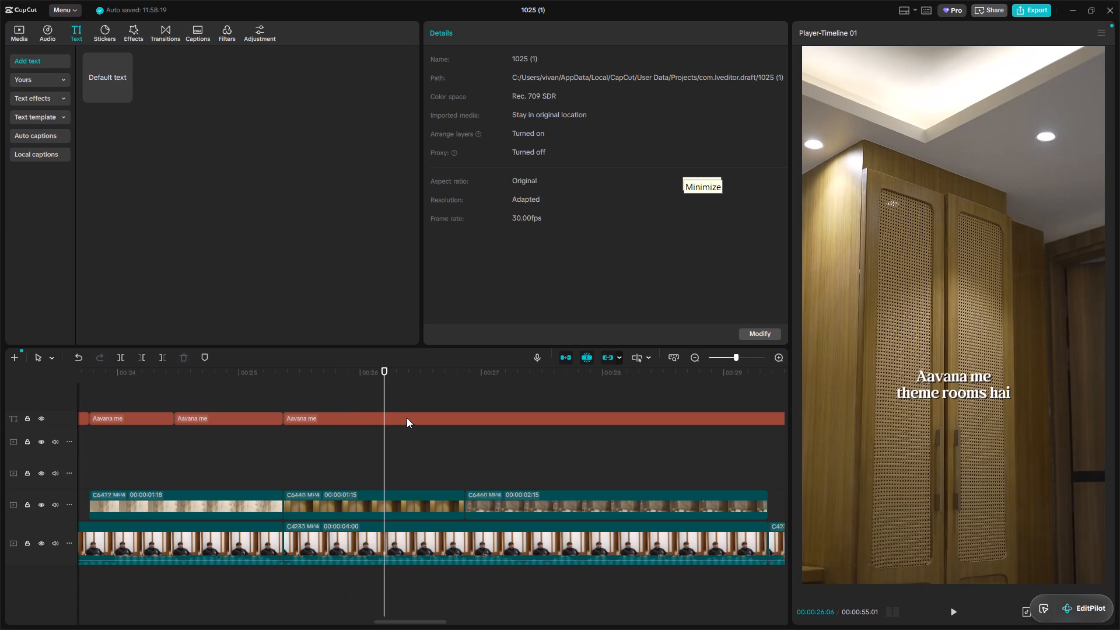
Replace the text of the caption starting at 00:00:25:11 with "Aur plus ham ek" and split it at 00:00:26:06.
{"action": "left_click", "coordinate": [286, 452]}
{"action": "key", "text": "space"}
{"action": "key", "text": "space"}
{"action": "left_click", "coordinate": [401, 419]}
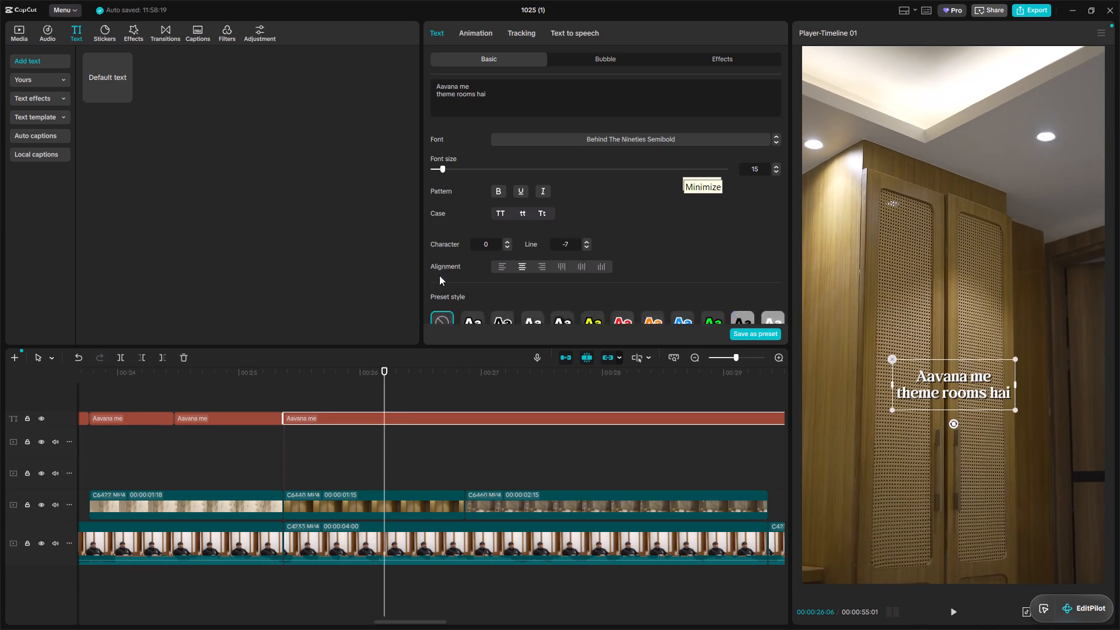
{"action": "left_click", "coordinate": [477, 106]}
{"action": "key", "text": "ctrl+a"}
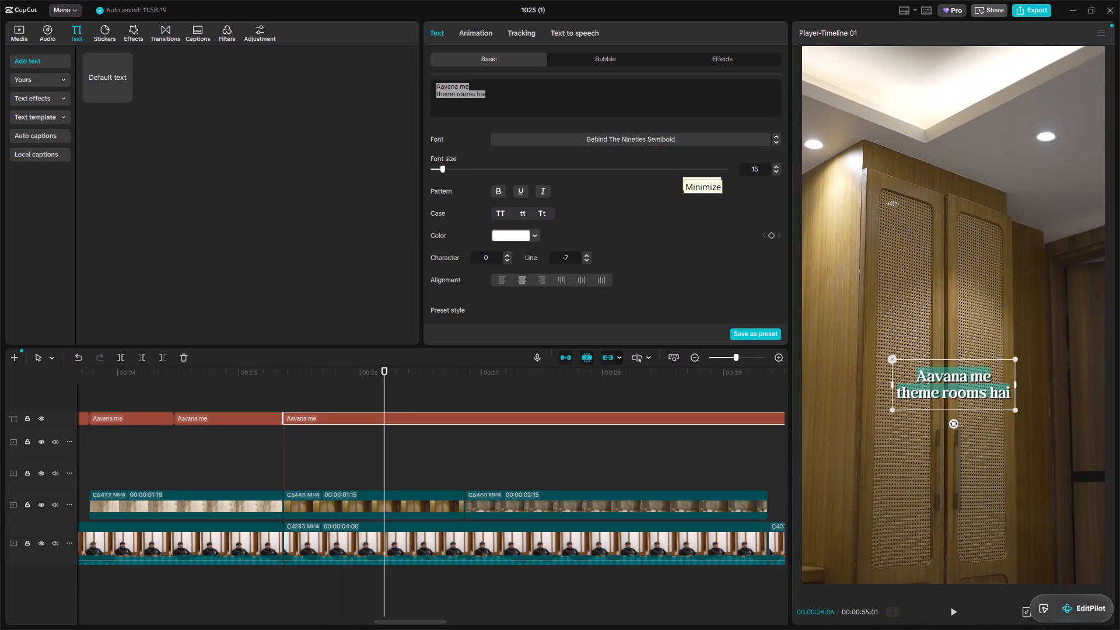
{"action": "type", "text": "Aur"}
{"action": "key", "text": "space"}
{"action": "type", "text": "plus ham ek"}
{"action": "key", "text": "ctrl+b"}
Add the second line "continental room de rahe hai" to the caption starting at 00:00:26:06 and split it at 00:00:27:11.
{"action": "left_click", "coordinate": [409, 419]}
{"action": "key", "text": "space"}
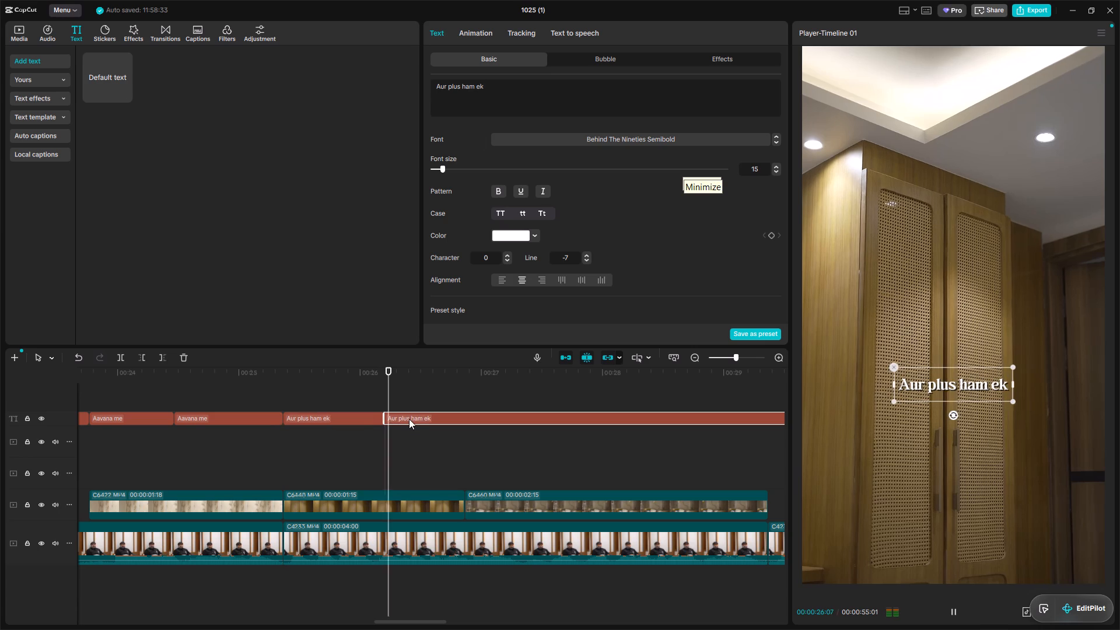
{"action": "scroll", "coordinate": [410, 419], "scroll_direction": "down", "scroll_amount": 2, "text": "alt"}
{"action": "key", "text": "space"}
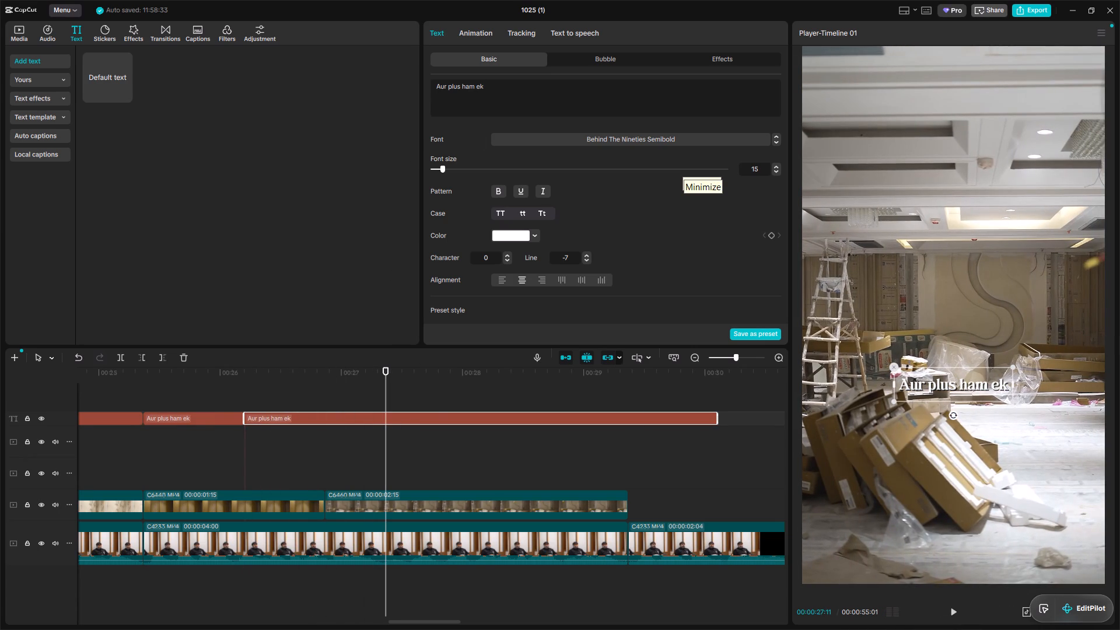
{"action": "left_click", "coordinate": [496, 94]}
{"action": "key", "text": "Return"}
{"action": "type", "text": "continental"}
{"action": "key", "text": "space"}
{"action": "type", "text": "room de rahe hai"}
{"action": "key", "text": "ctrl+b"}
Play the answer repeatedly from 00:00:27:11 to the end of the B-roll clip to hear its wording.
{"action": "scroll", "coordinate": [400, 441], "scroll_direction": "down", "scroll_amount": 1, "text": "alt"}
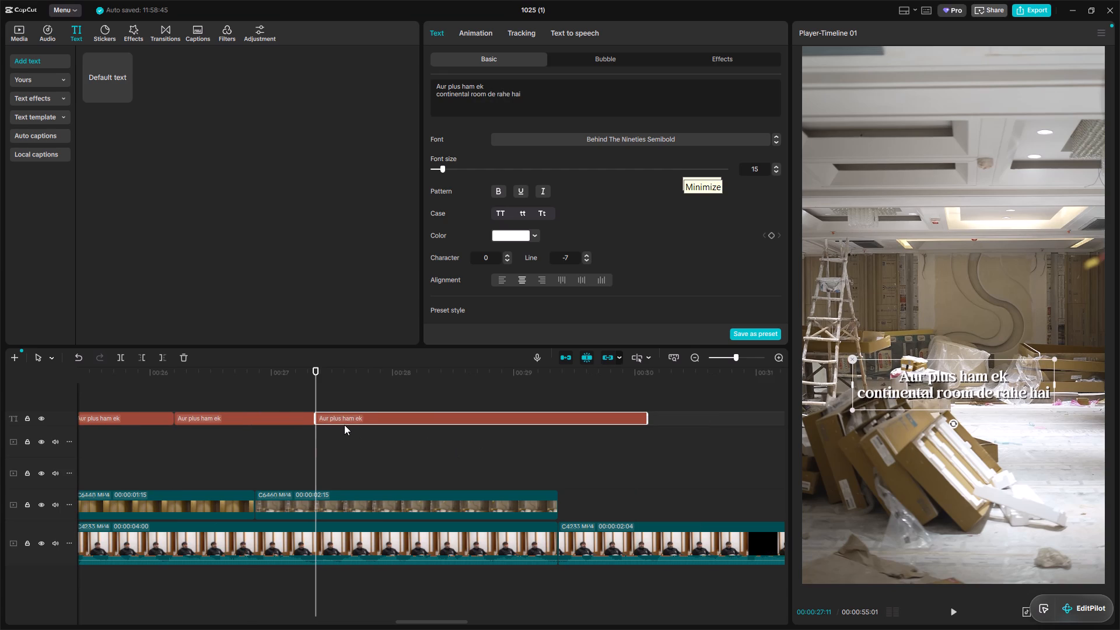
{"action": "key", "text": "space"}
{"action": "left_click", "coordinate": [344, 425]}
{"action": "left_click", "coordinate": [364, 420]}
{"action": "key", "text": "space"}
{"action": "scroll", "coordinate": [374, 423], "scroll_direction": "down", "scroll_amount": 2, "text": "alt"}
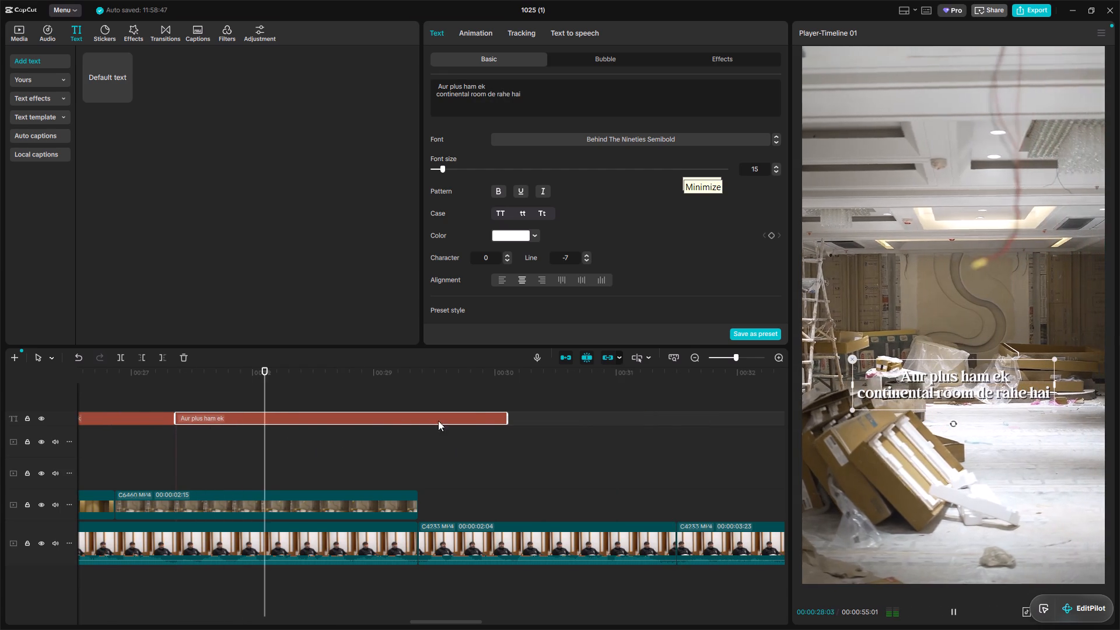
{"action": "key", "text": "space"}
{"action": "key", "text": "space"}
{"action": "key", "text": "space"}
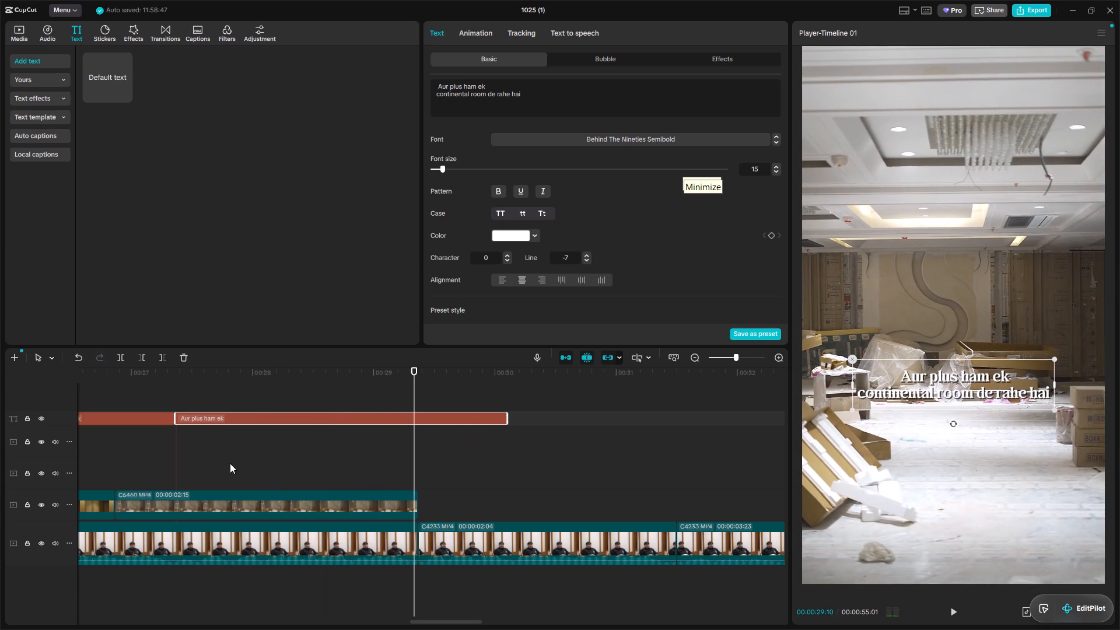
{"action": "left_click", "coordinate": [206, 458]}
{"action": "key", "text": "space"}
{"action": "key", "text": "space"}
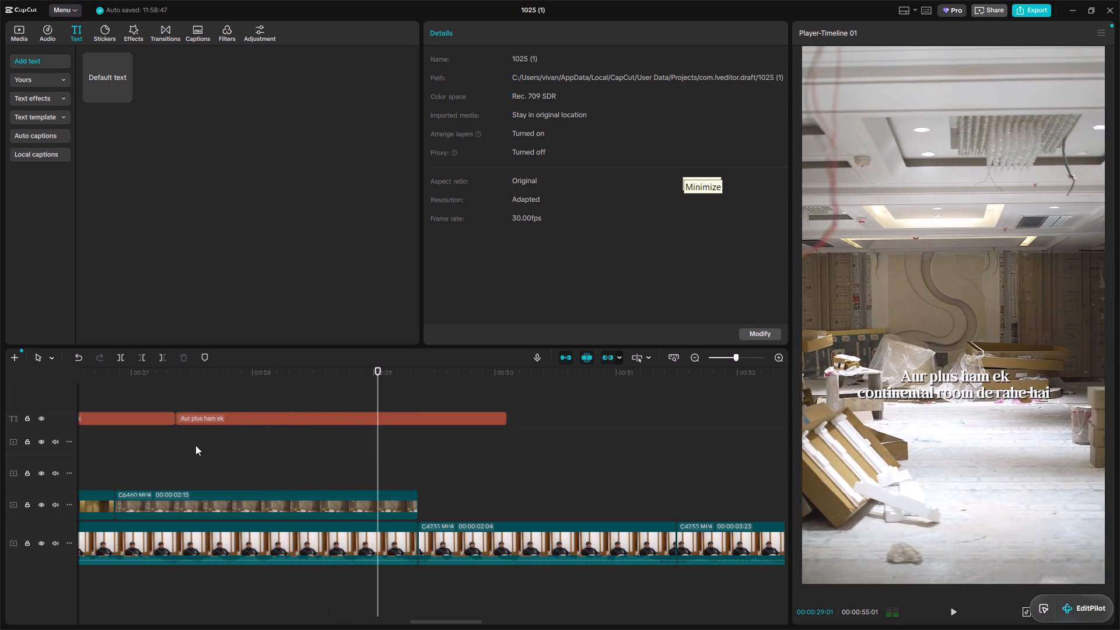
{"action": "key", "text": "space"}
{"action": "key", "text": "space"}
{"action": "left_click", "coordinate": [209, 446]}
Extend the last caption, starting at 00:00:27:11, to the end of the video.
{"action": "scroll", "coordinate": [353, 446], "scroll_direction": "down", "scroll_amount": 14, "text": "ctrl"}
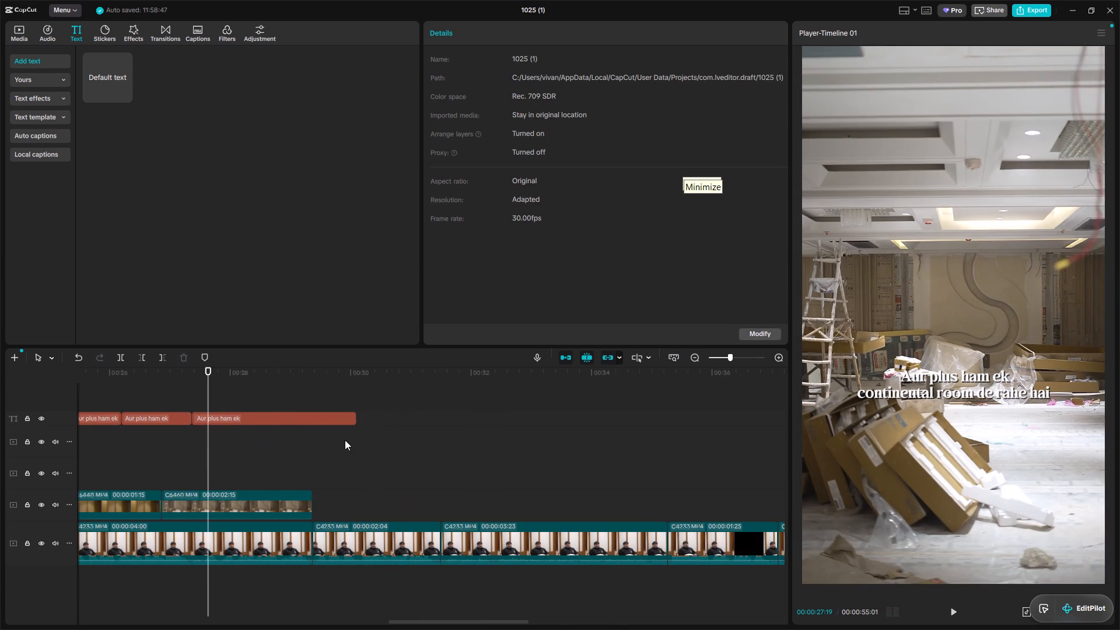
{"action": "scroll", "coordinate": [345, 440], "scroll_direction": "down", "scroll_amount": 15, "text": "ctrl"}
{"action": "scroll", "coordinate": [304, 426], "scroll_direction": "down", "scroll_amount": 6, "text": "ctrl"}
{"action": "left_click", "coordinate": [237, 418]}
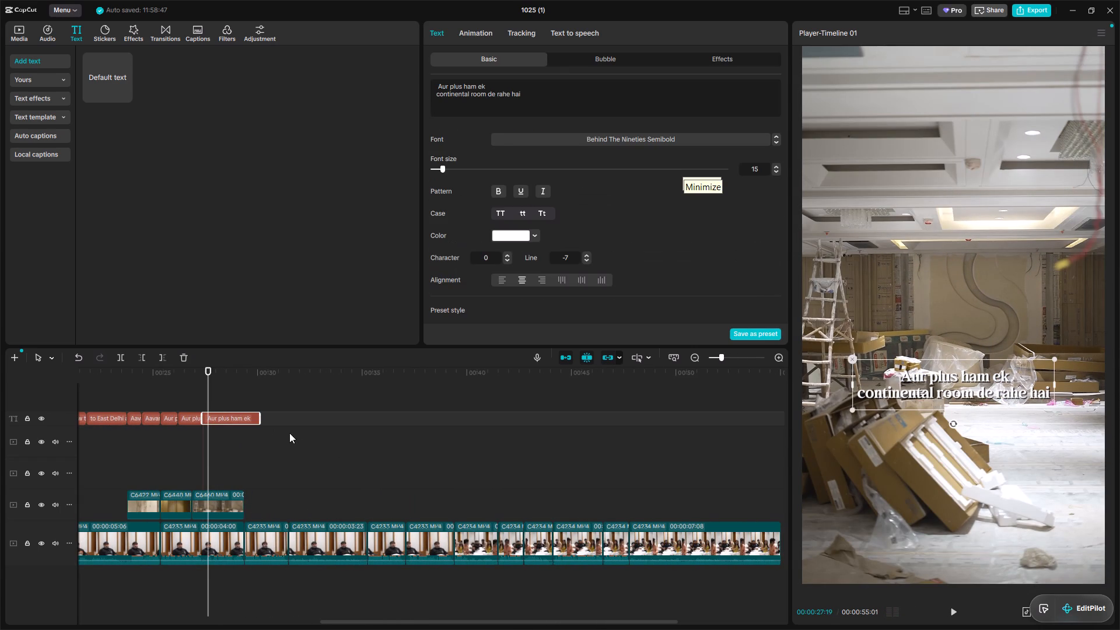
{"action": "left_click_drag", "start_coordinate": [261, 419], "coordinate": [719, 435]}
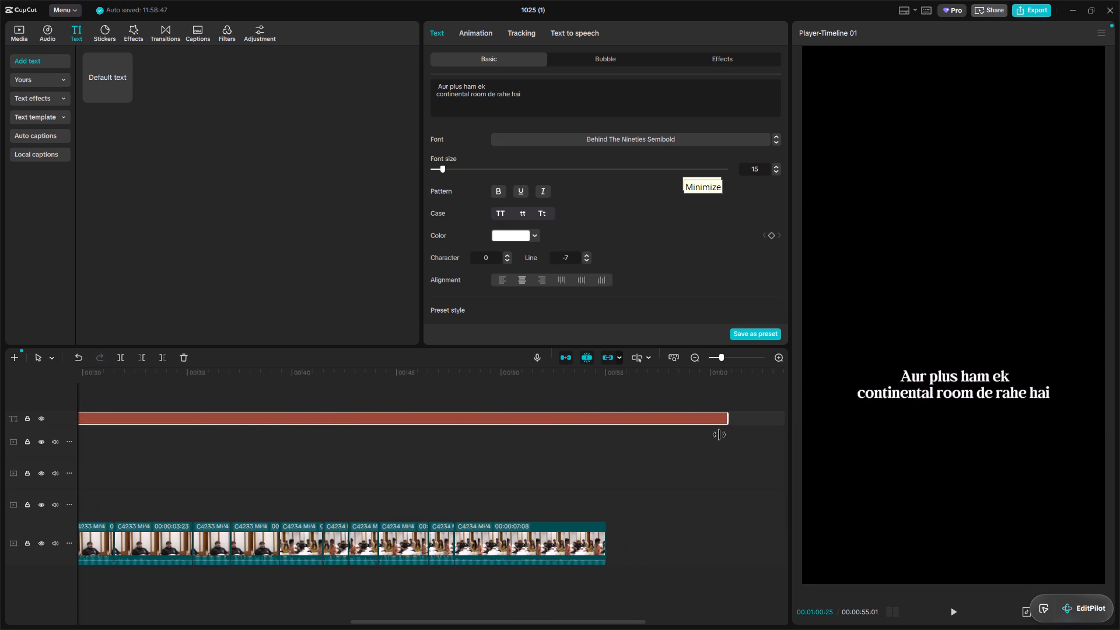
{"action": "left_click_drag", "start_coordinate": [719, 435], "coordinate": [608, 453]}
Replay the answer from just after 00:00:27:11 to listen for the next caption's wording.
{"action": "scroll", "coordinate": [348, 459], "scroll_direction": "up", "scroll_amount": 6, "text": "alt"}
{"action": "scroll", "coordinate": [486, 440], "scroll_direction": "up", "scroll_amount": 9, "text": "ctrl"}
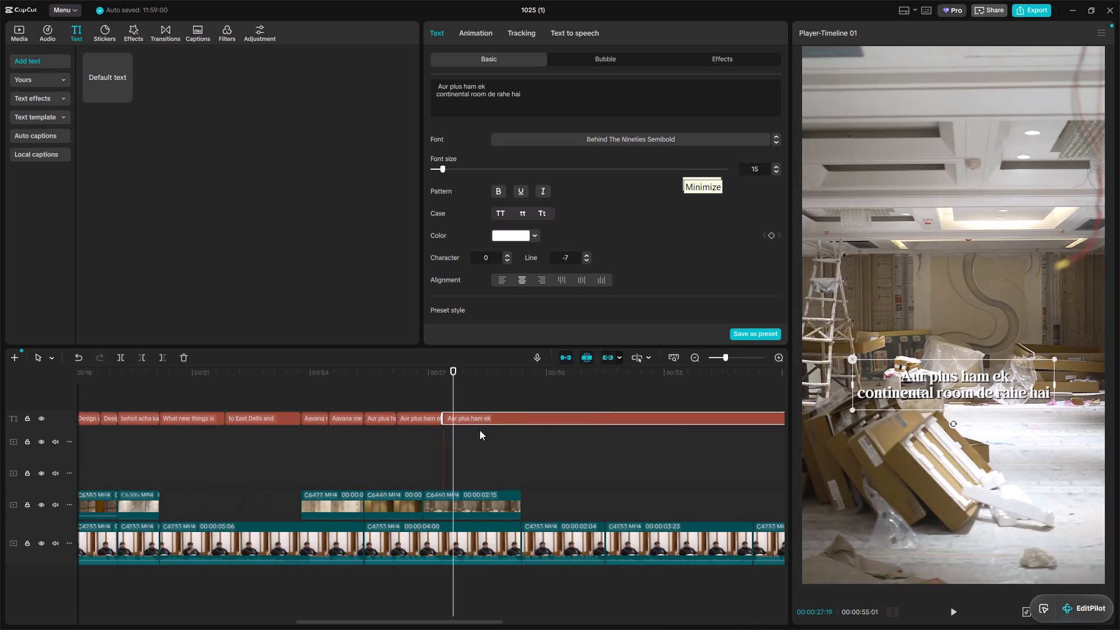
{"action": "scroll", "coordinate": [459, 428], "scroll_direction": "up", "scroll_amount": 7, "text": "ctrl"}
{"action": "left_click", "coordinate": [436, 432]}
{"action": "key", "text": "space"}
{"action": "scroll", "coordinate": [440, 432], "scroll_direction": "down", "scroll_amount": 2, "text": "alt"}
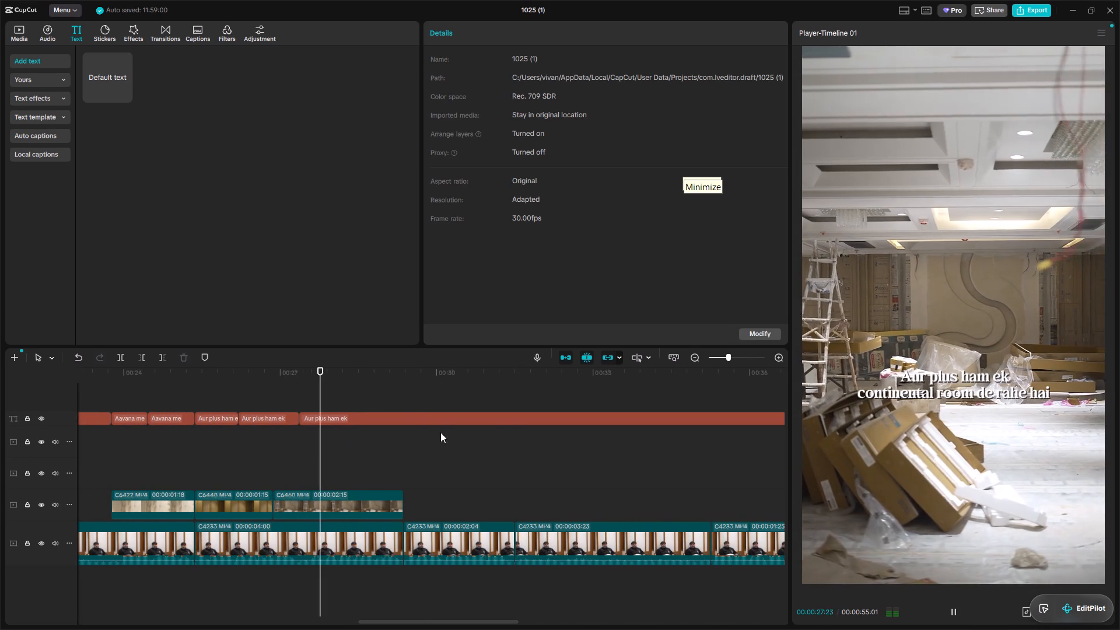
{"action": "key", "text": "space"}
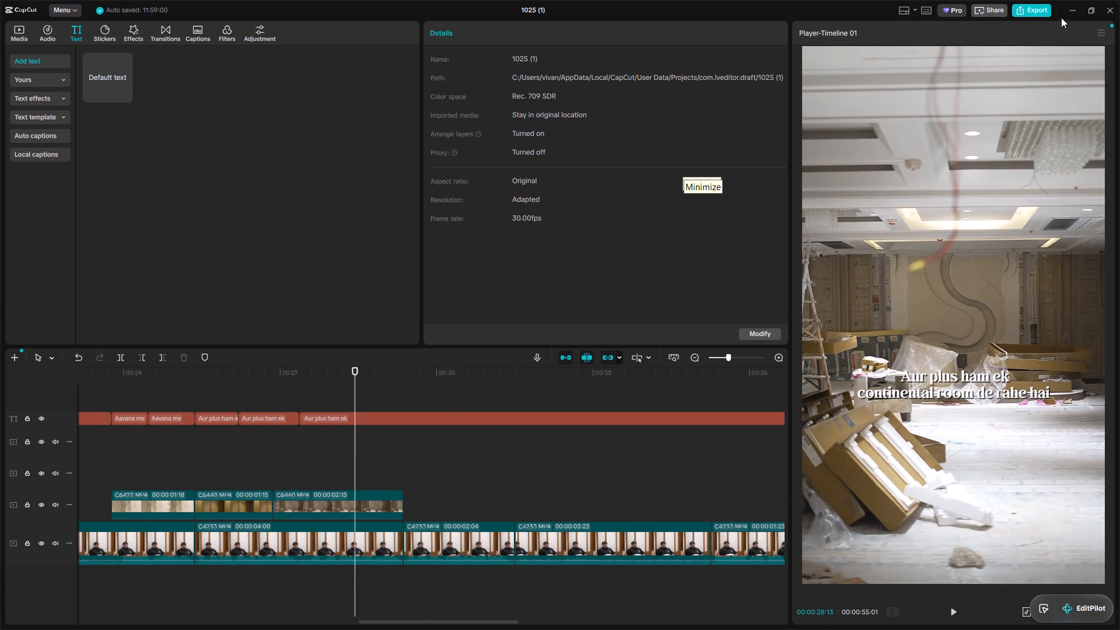
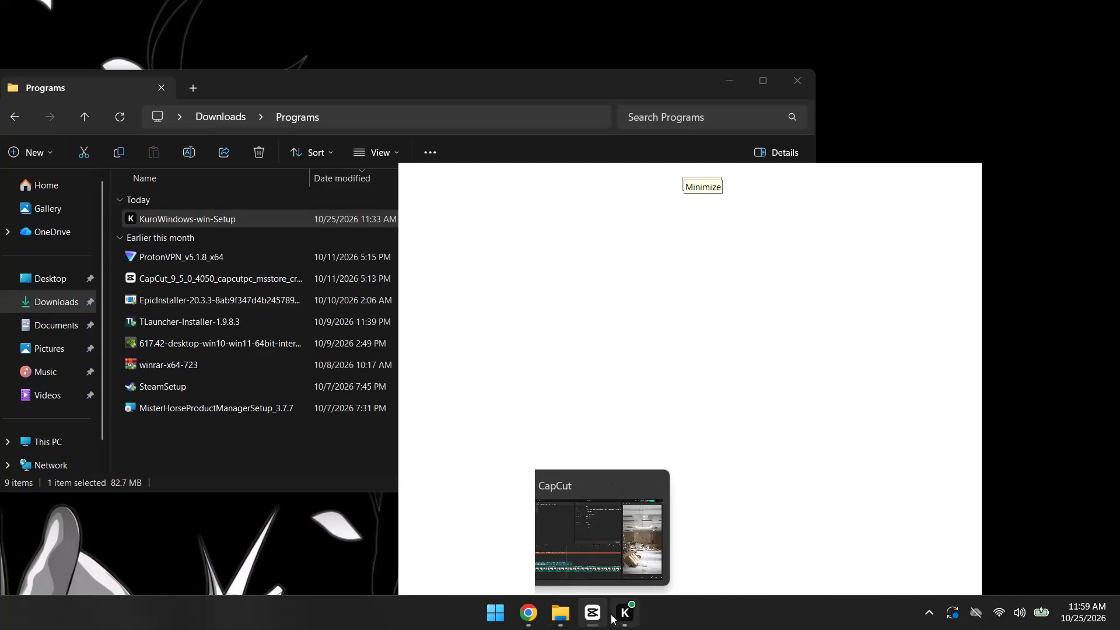
Switch back to the CapCut project and replay the answer from the last caption's start at 00:00:27:11.
{"action": "left_click", "coordinate": [583, 533]}
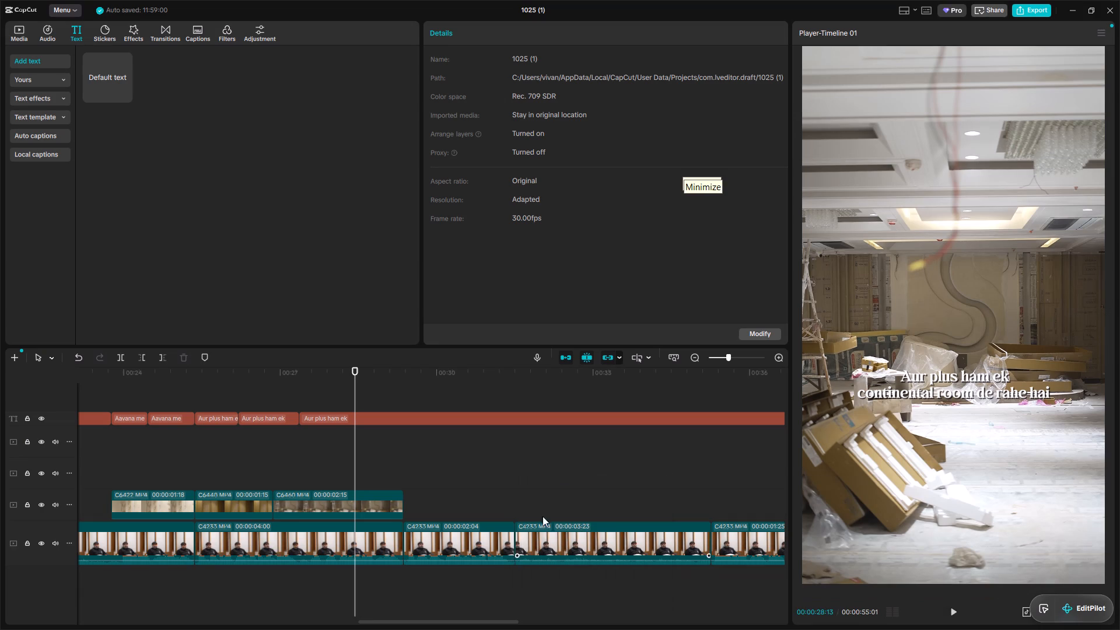
{"action": "scroll", "coordinate": [347, 445], "scroll_direction": "up", "scroll_amount": 5, "text": "ctrl"}
{"action": "left_click", "coordinate": [292, 449]}
{"action": "left_click", "coordinate": [288, 447]}
{"action": "left_click", "coordinate": [281, 444]}
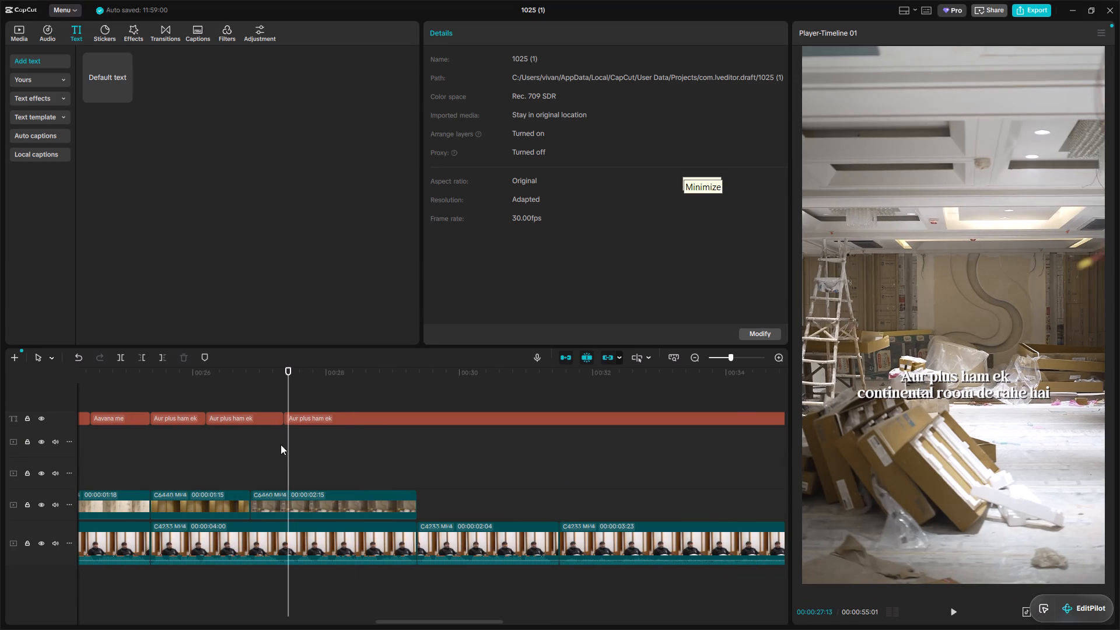
{"action": "key", "text": "space"}
{"action": "key", "text": "space"}
{"action": "left_click", "coordinate": [281, 444]}
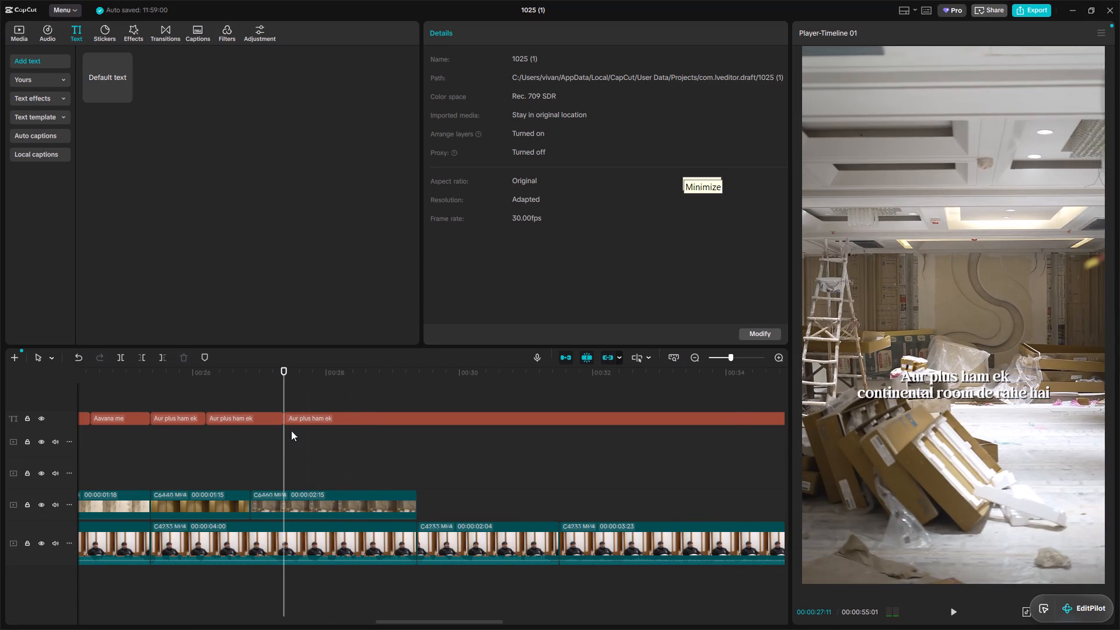
Replace the text of the caption starting at 00:00:27:11 with "Jisme" and split it at 00:00:27:24.
{"action": "left_click", "coordinate": [299, 423]}
{"action": "key", "text": "space"}
{"action": "key", "text": "space"}
{"action": "left_click", "coordinate": [539, 82]}
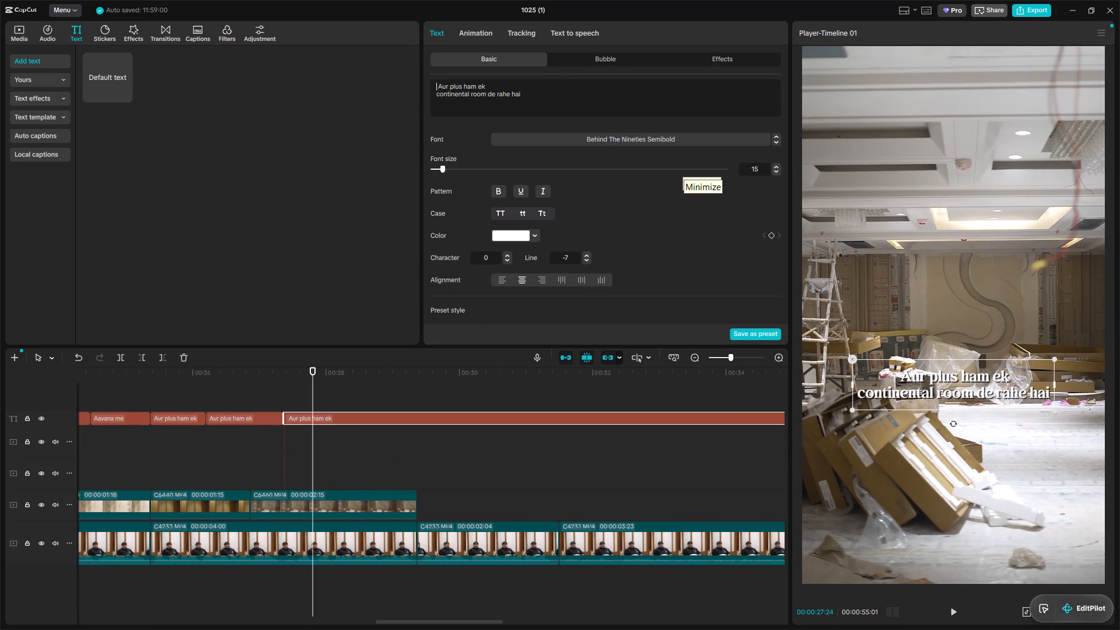
{"action": "key", "text": "ctrl+a"}
{"action": "type", "text": "Jise"}
{"action": "key", "text": "BackSpace"}
{"action": "type", "text": "me"}
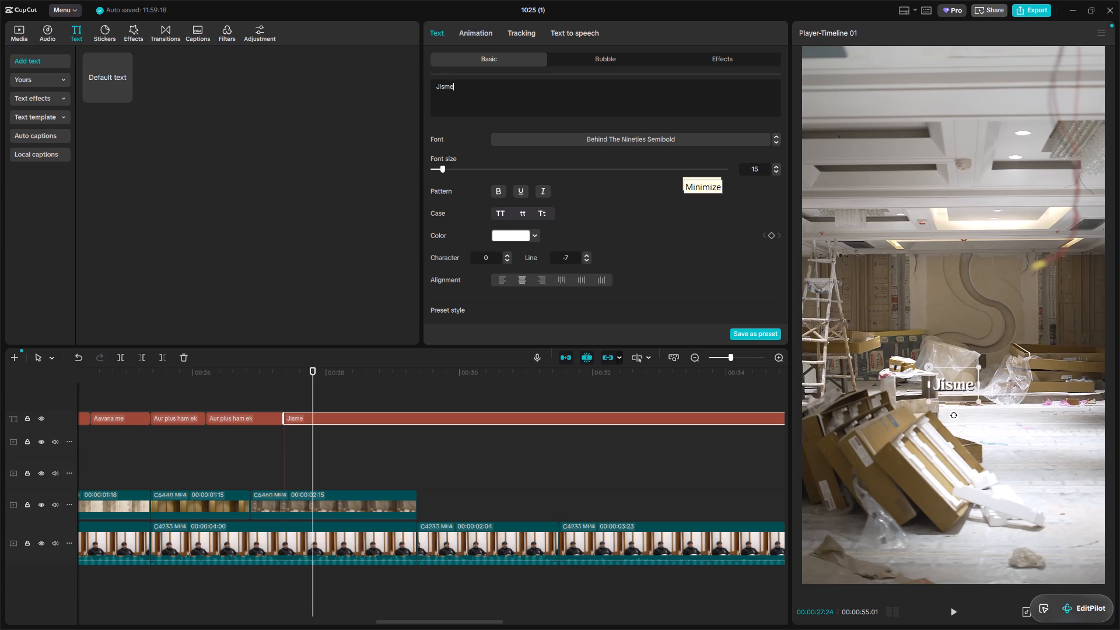
{"action": "key", "text": "ctrl+b"}
Extend the text of the caption starting at 00:00:27:24 to "Jisme Suite Room hai" and split it at 00:00:28:14.
{"action": "left_click", "coordinate": [336, 419]}
{"action": "key", "text": "space"}
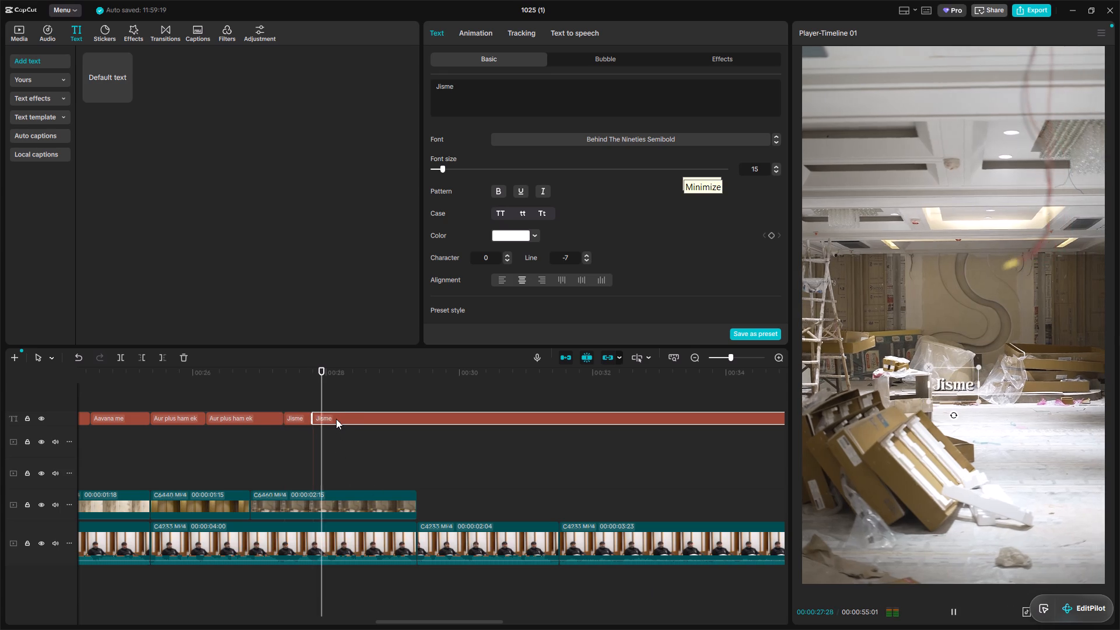
{"action": "key", "text": "space"}
{"action": "left_click", "coordinate": [478, 97]}
{"action": "key", "text": "space"}
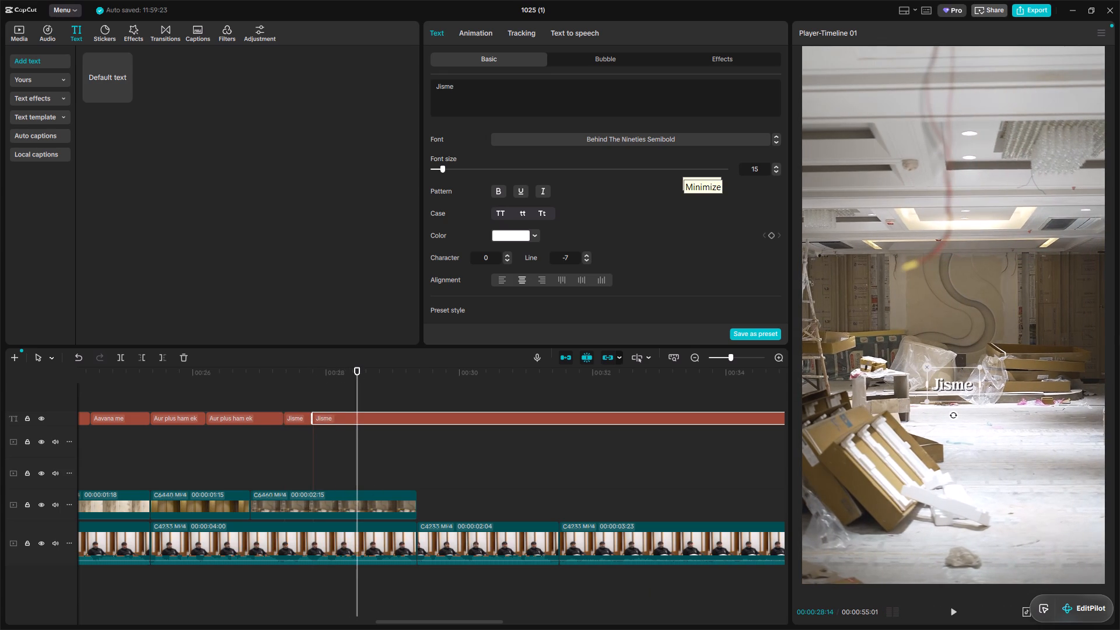
{"action": "type", "text": "Suit"}
{"action": "key", "text": "space"}
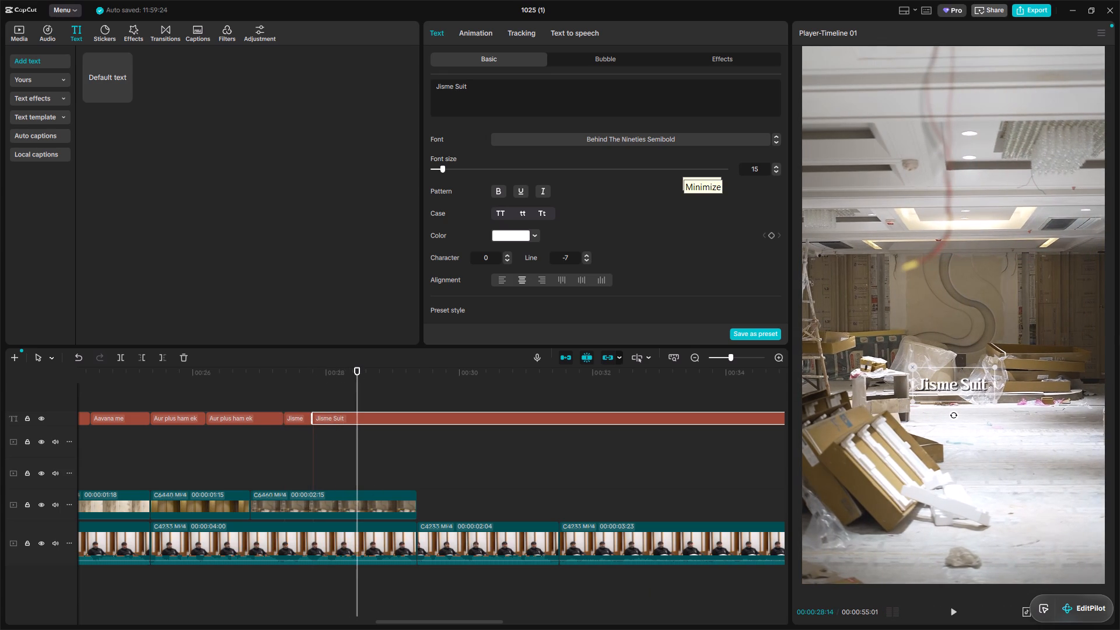
{"action": "key", "text": "BackSpace"}
{"action": "type", "text": "e"}
{"action": "key", "text": "space"}
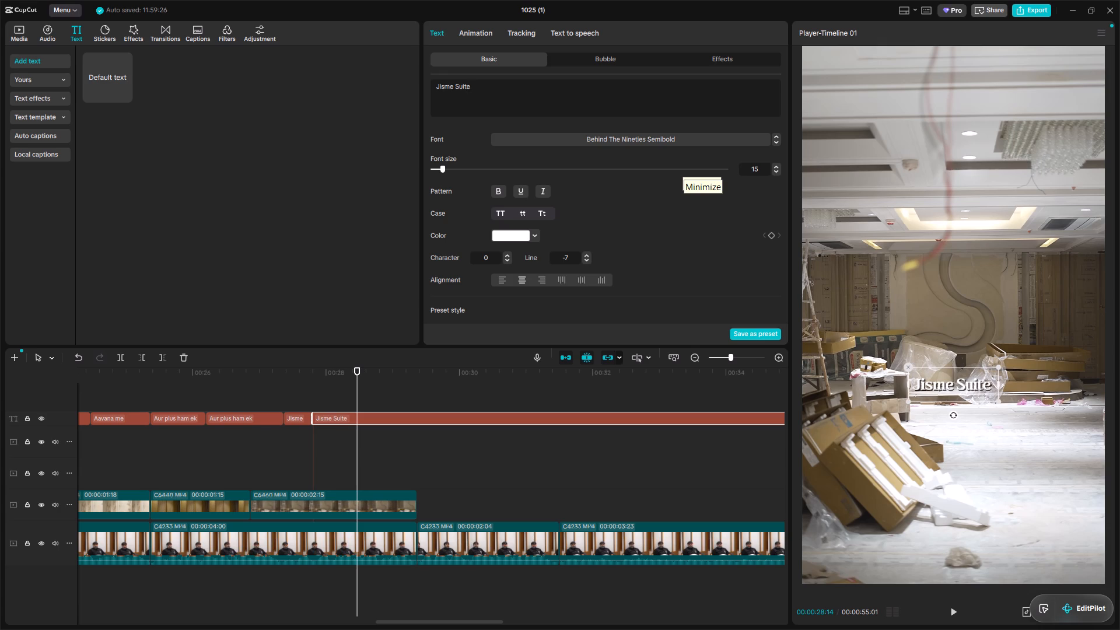
{"action": "type", "text": "Room hai"}
{"action": "key", "text": "ctrl+b"}
Add the second line "Double height room hai voh" to the caption starting at 00:00:28:14 and split it at the B-roll's end, 00:00:29:11.
{"action": "left_click", "coordinate": [404, 425]}
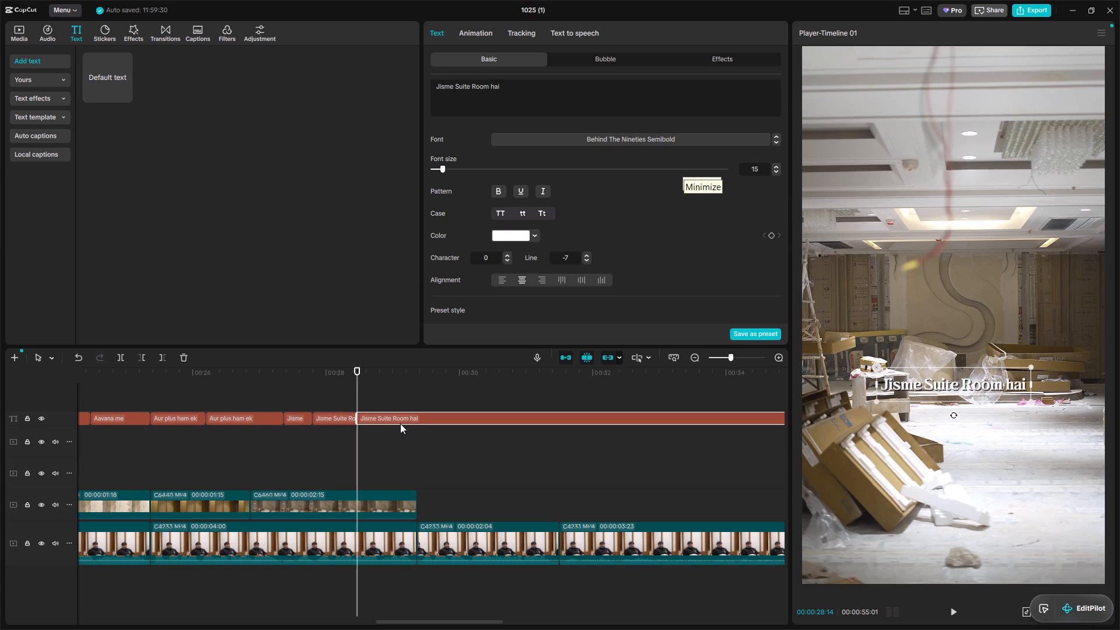
{"action": "key", "text": "space"}
{"action": "key", "text": "space"}
{"action": "left_click", "coordinate": [414, 464]}
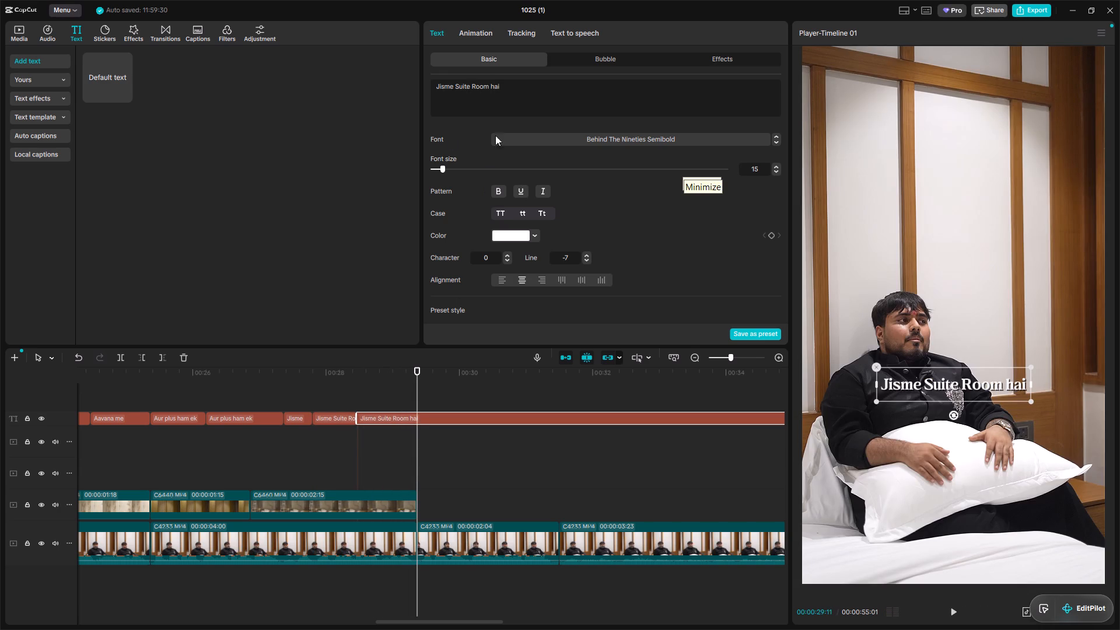
{"action": "left_click", "coordinate": [534, 78]}
{"action": "left_click", "coordinate": [535, 100]}
{"action": "key", "text": "Return"}
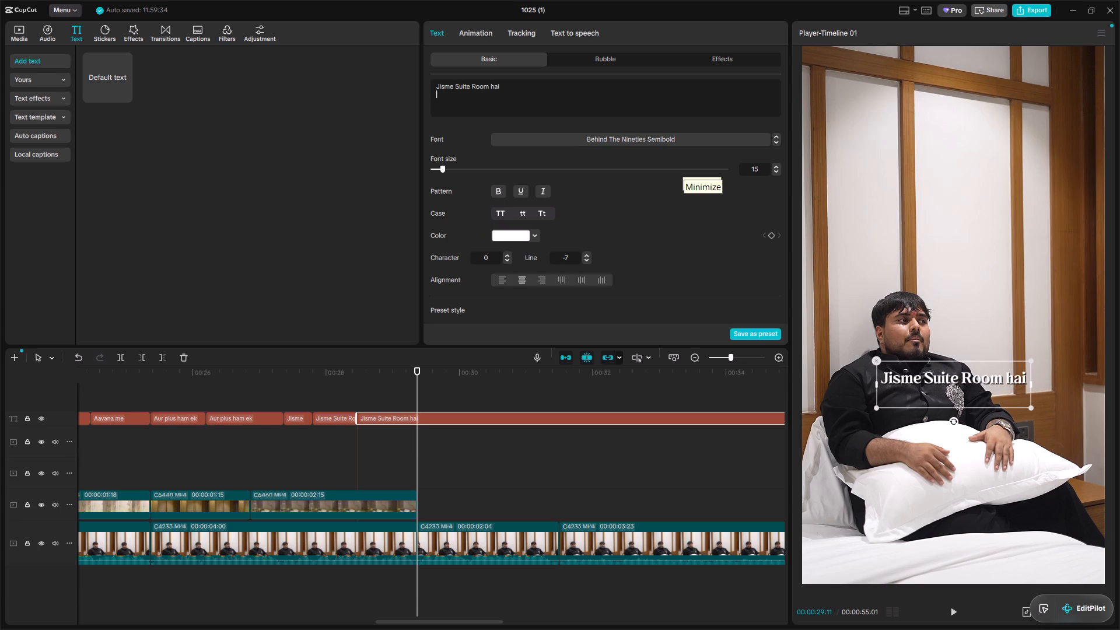
{"action": "type", "text": "Double"}
{"action": "key", "text": "space"}
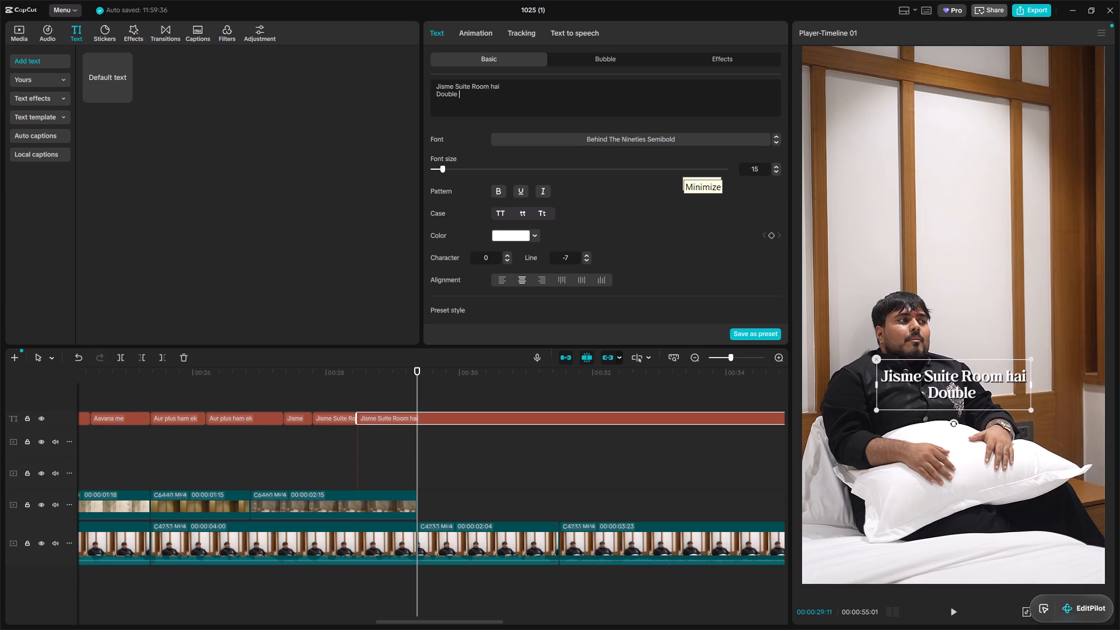
{"action": "key", "text": "h"}
{"action": "type", "text": "ie"}
{"action": "key", "text": "BackSpace"}
{"action": "key", "text": "BackSpace"}
{"action": "type", "text": "eight"}
{"action": "key", "text": "space"}
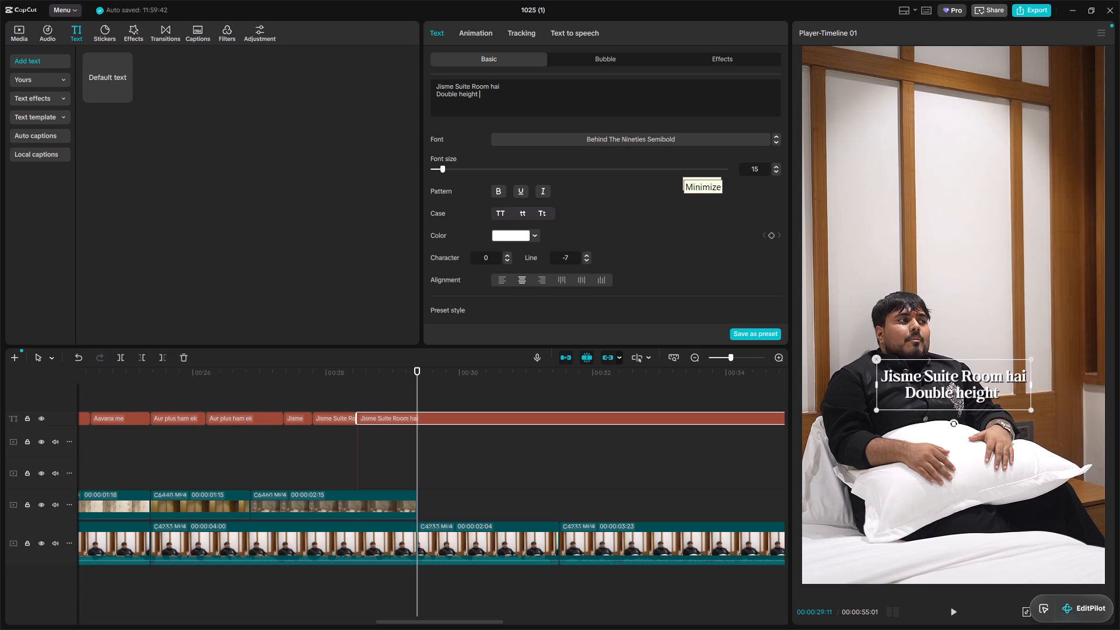
{"action": "type", "text": "room hai vc"}
{"action": "key", "text": "BackSpace"}
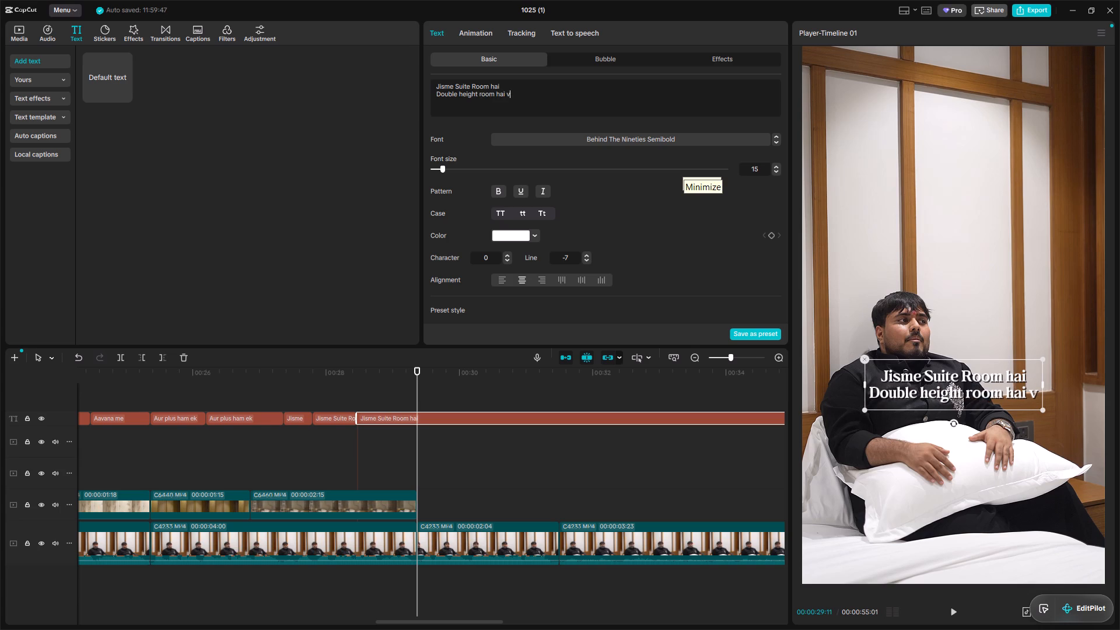
{"action": "type", "text": "oh"}
{"action": "key", "text": "ctrl+b"}
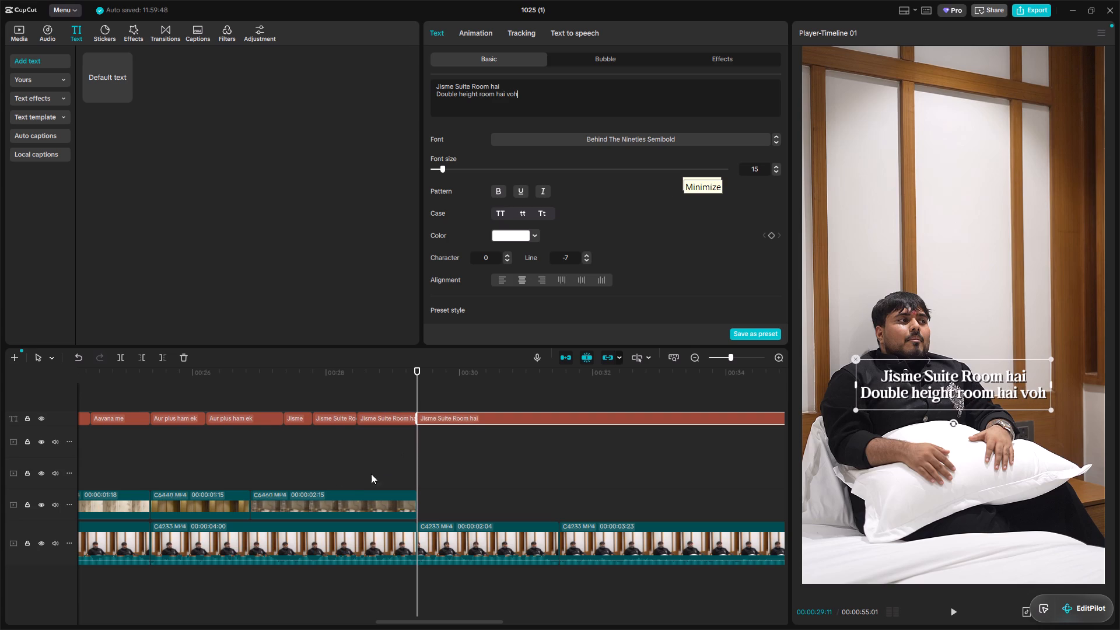
Play back the new captions from about 00:00:26 past the end of the B-roll to check their timing.
{"action": "left_click", "coordinate": [197, 456]}
{"action": "key", "text": "space"}
{"action": "scroll", "coordinate": [204, 457], "scroll_direction": "up", "scroll_amount": 2, "text": "alt"}
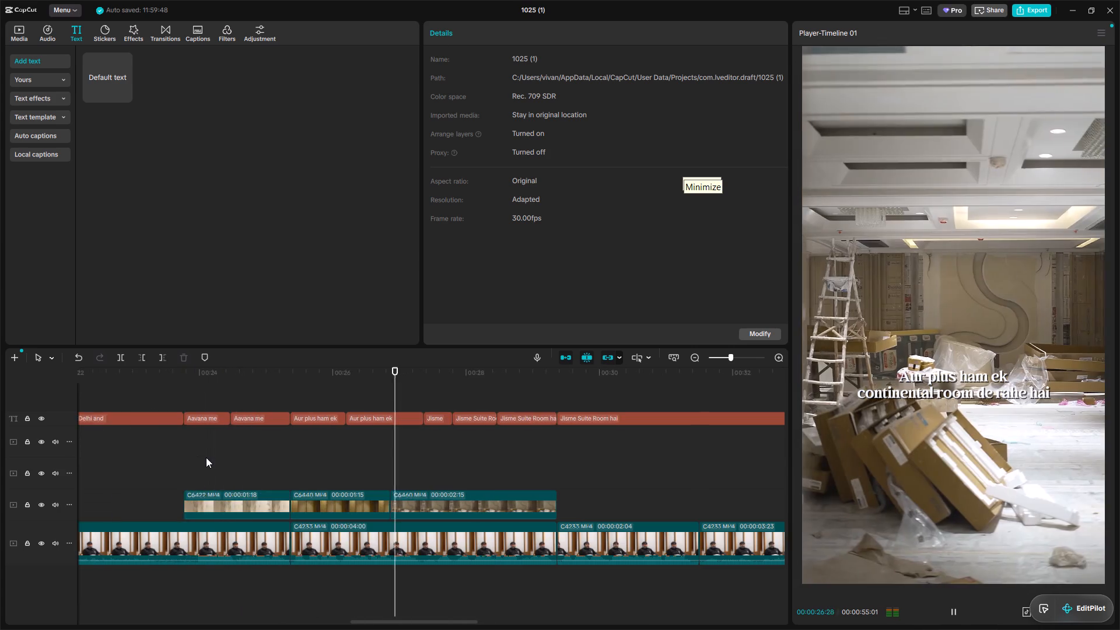
{"action": "scroll", "coordinate": [208, 459], "scroll_direction": "down", "scroll_amount": 3, "text": "alt"}
{"action": "scroll", "coordinate": [209, 460], "scroll_direction": "up", "scroll_amount": 3, "text": "alt"}
{"action": "scroll", "coordinate": [225, 459], "scroll_direction": "down", "scroll_amount": 1, "text": "alt"}
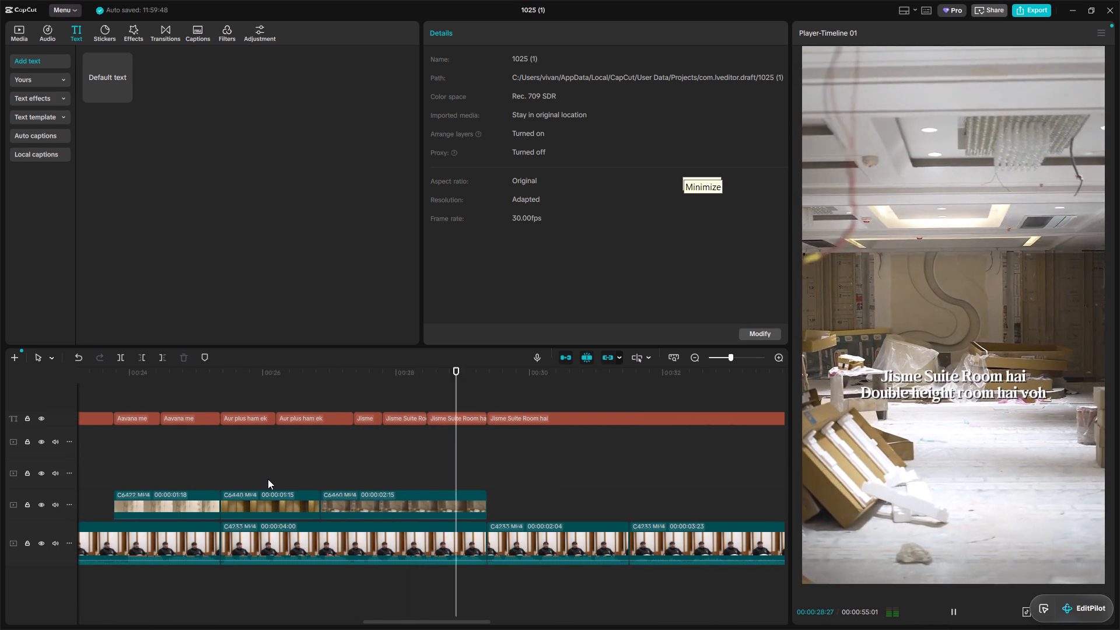
{"action": "scroll", "coordinate": [268, 479], "scroll_direction": "down", "scroll_amount": 1, "text": "alt"}
{"action": "scroll", "coordinate": [323, 457], "scroll_direction": "down", "scroll_amount": 1, "text": "alt"}
{"action": "key", "text": "space"}
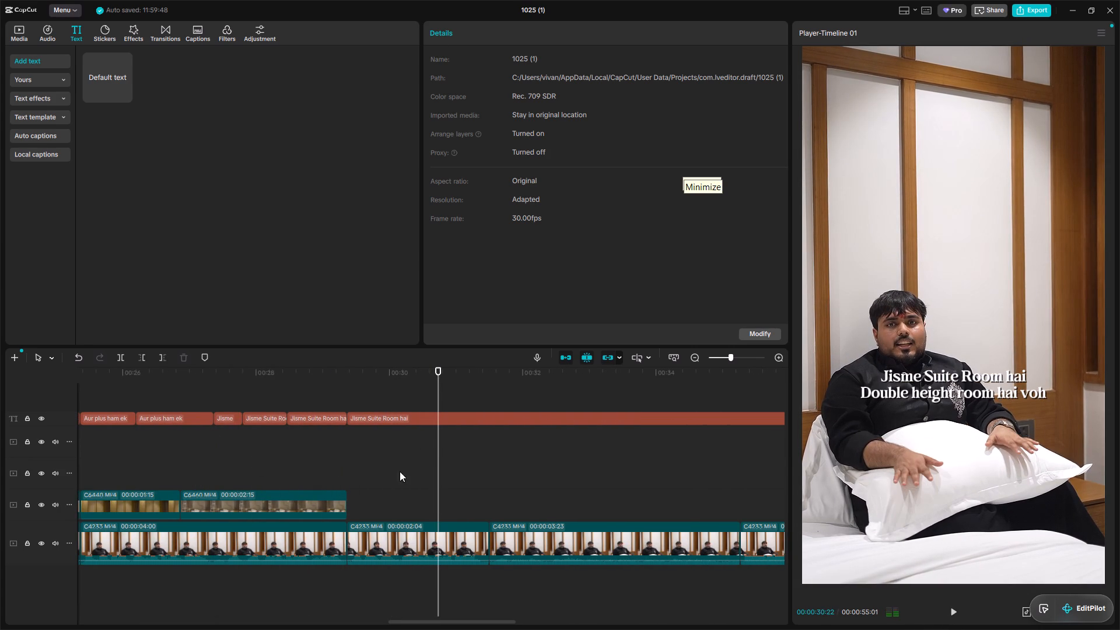
Replace the text of the caption starting at 00:00:29:11 with "Baki aisa" and split it at 00:00:30:03.
{"action": "left_click", "coordinate": [352, 443]}
{"action": "key", "text": "space"}
{"action": "key", "text": "space"}
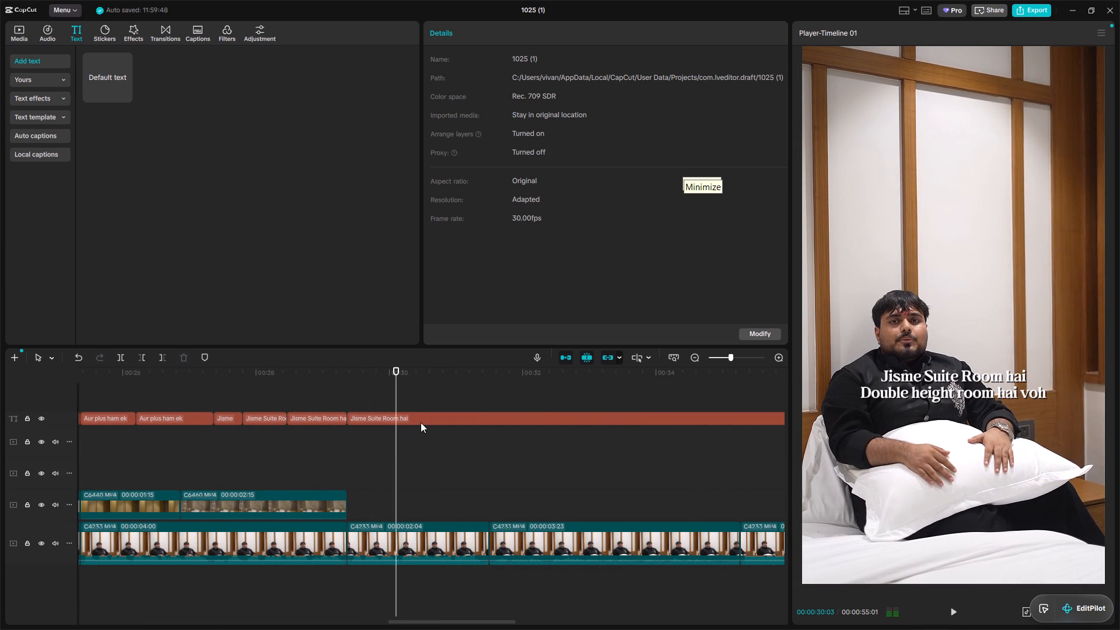
{"action": "left_click", "coordinate": [421, 422]}
{"action": "left_click", "coordinate": [503, 83]}
{"action": "key", "text": "ctrl+a"}
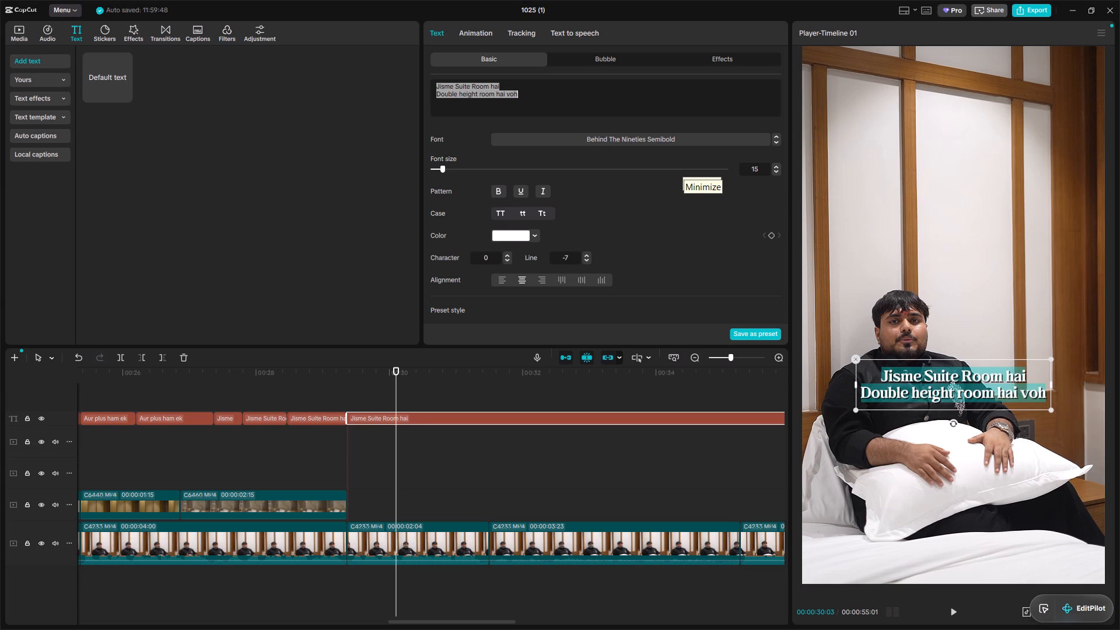
{"action": "type", "text": "Baki aisa"}
{"action": "key", "text": "ctrl+b"}
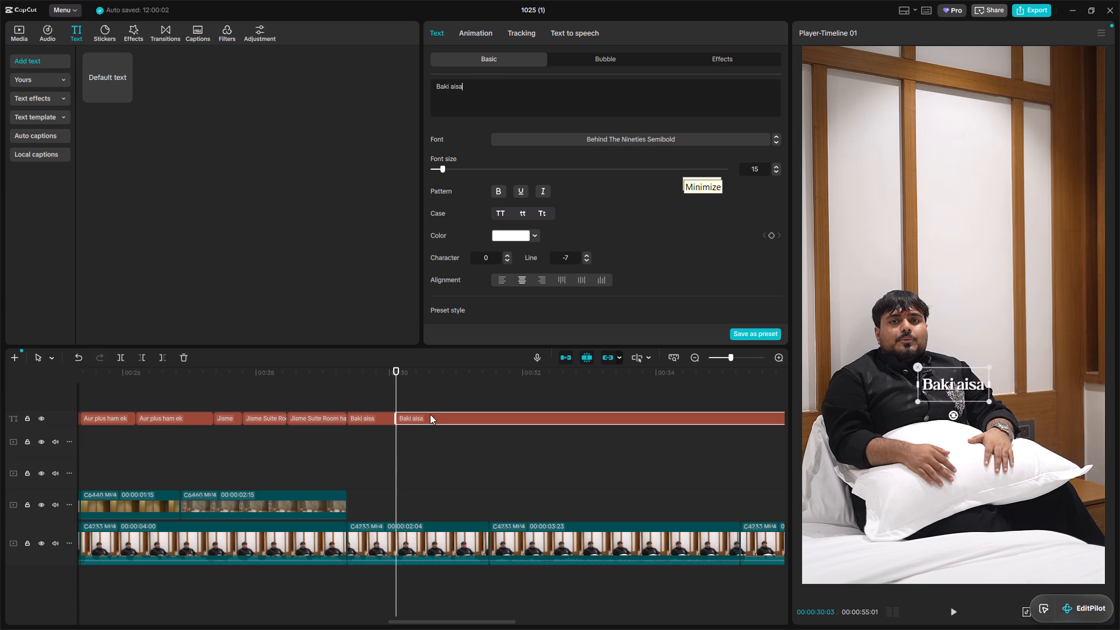
Listen to the answer after 00:00:30:03 and add the second line "Experience" to the caption starting there.
{"action": "left_click", "coordinate": [430, 414]}
{"action": "key", "text": "space"}
{"action": "scroll", "coordinate": [431, 420], "scroll_direction": "down", "scroll_amount": 2, "text": "alt"}
{"action": "key", "text": "space"}
{"action": "key", "text": "space"}
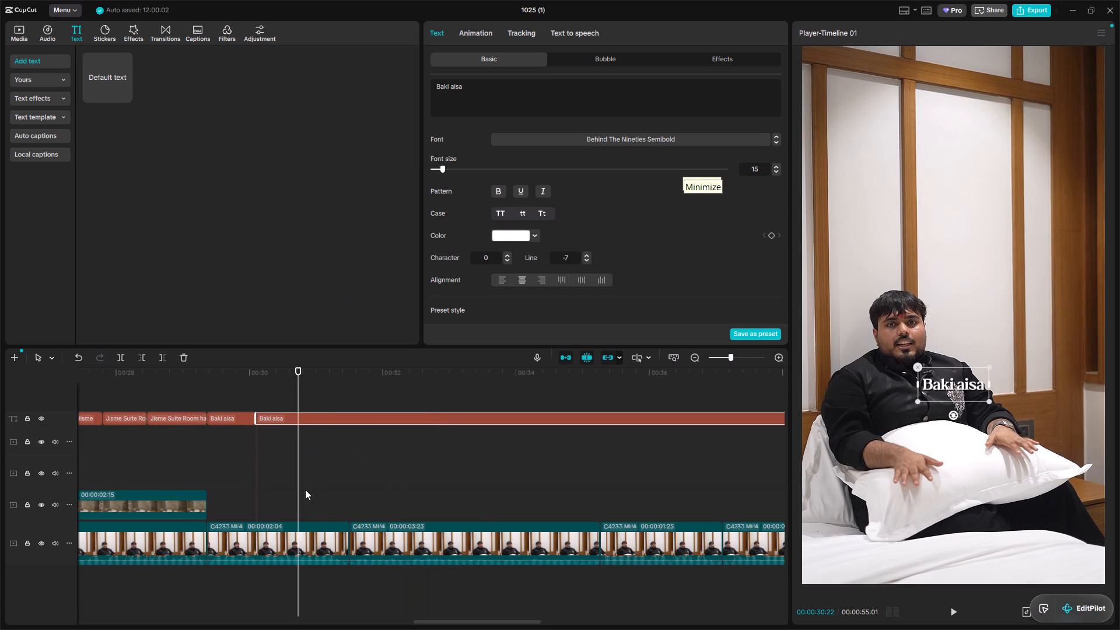
{"action": "key", "text": "space"}
{"action": "left_click", "coordinate": [497, 93]}
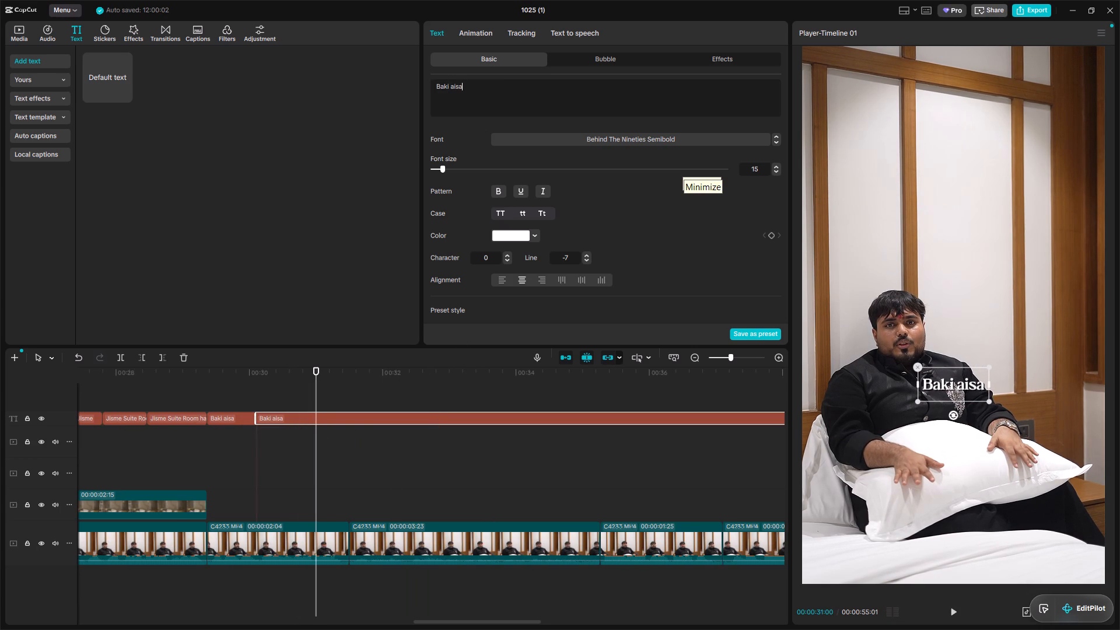
{"action": "key", "text": "Return"}
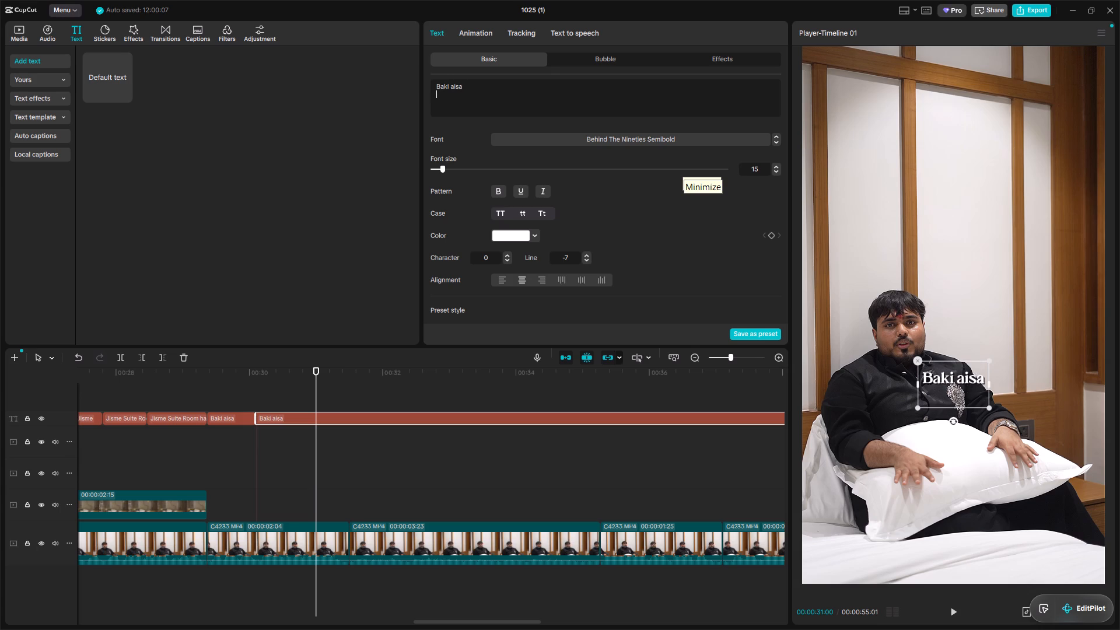
{"action": "type", "text": "Expe"}
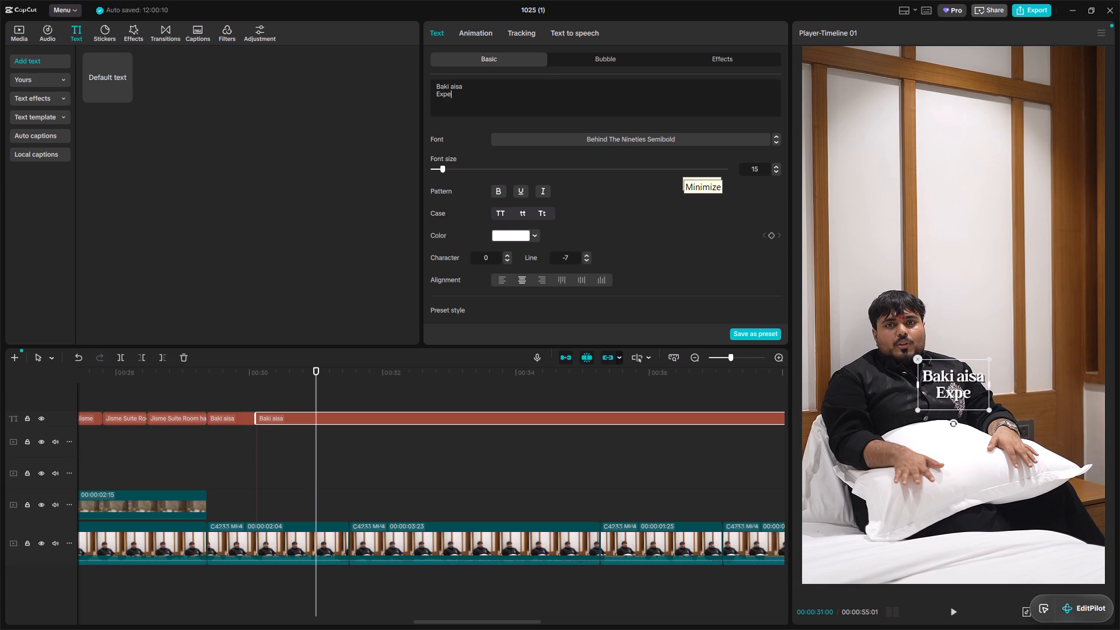
{"action": "type", "text": "rience"}
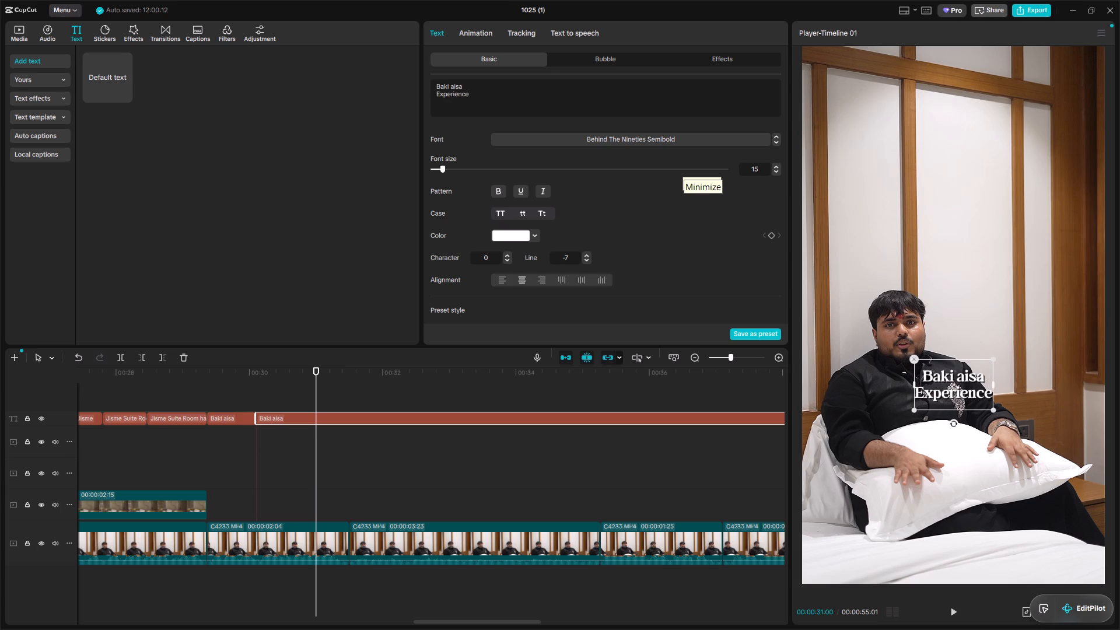
Replay the "Baki aisa" passage and split the two-line "Baki aisa Experience" caption at 00:00:30:16.
{"action": "left_click", "coordinate": [218, 457]}
{"action": "key", "text": "space"}
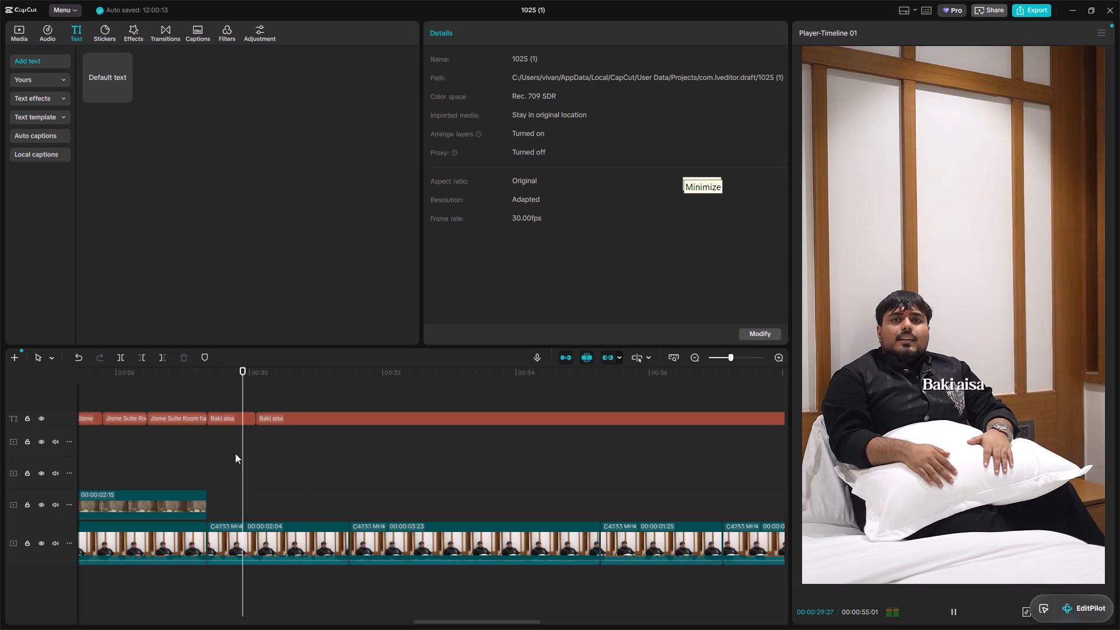
{"action": "key", "text": "space"}
{"action": "key", "text": "space"}
{"action": "key", "text": "space"}
{"action": "left_click", "coordinate": [303, 418]}
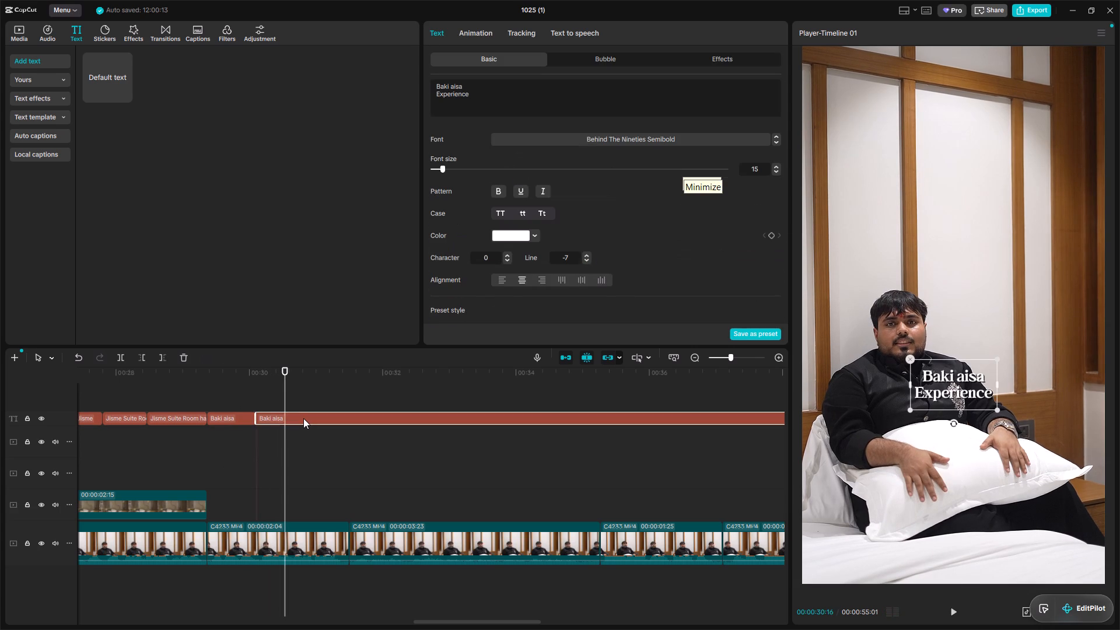
{"action": "key", "text": "ctrl+b"}
Replace the text of the caption starting at 00:00:30:16 with "East Delhi me toh" and split it at 00:00:31:02.
{"action": "left_click", "coordinate": [309, 419]}
{"action": "key", "text": "space"}
{"action": "key", "text": "space"}
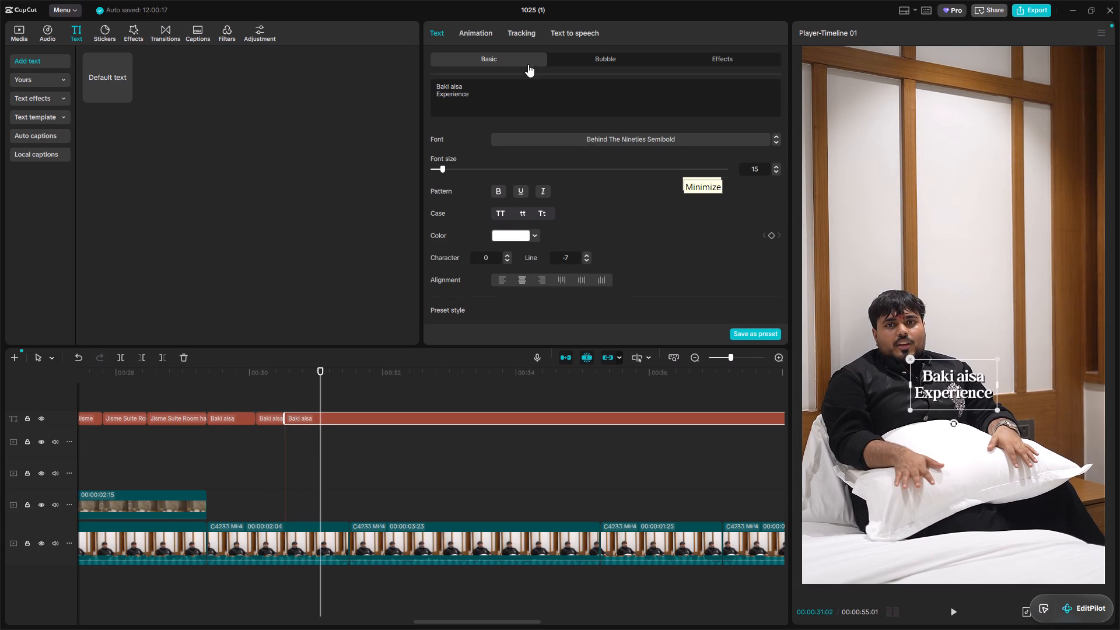
{"action": "left_click", "coordinate": [518, 101]}
{"action": "key", "text": "ctrl+a"}
{"action": "type", "text": "East Delhi me toh"}
{"action": "key", "text": "ctrl+b"}
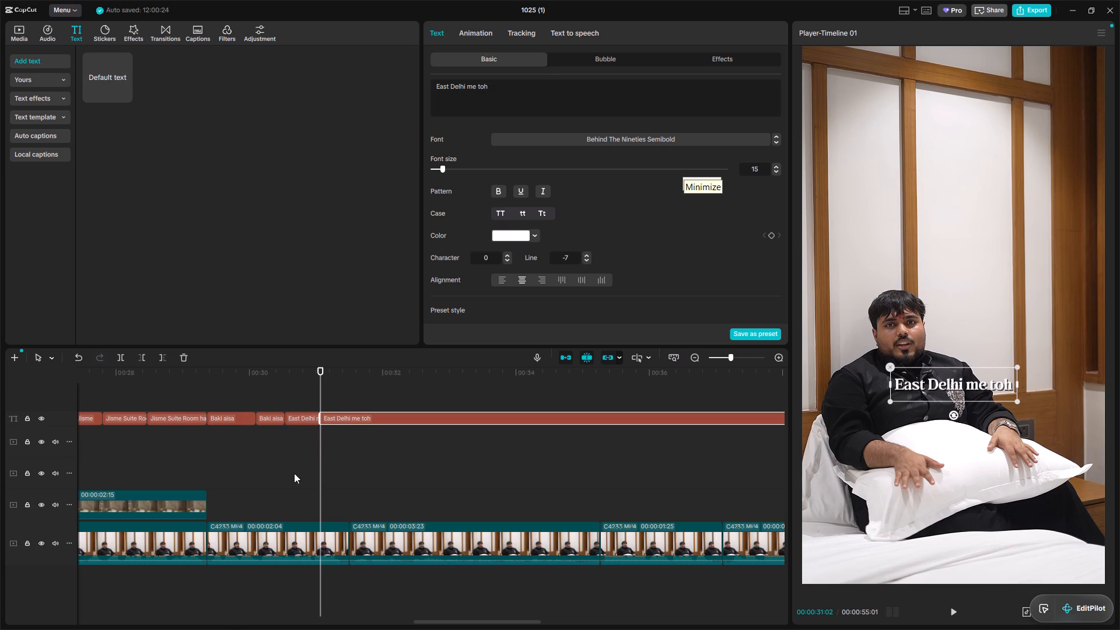
Replace the text of the caption starting at 00:00:31:02 with "Nahi hai" and split it at the interview cut, 00:00:31:15.
{"action": "left_click", "coordinate": [346, 415]}
{"action": "key", "text": "space"}
{"action": "key", "text": "space"}
{"action": "left_click", "coordinate": [348, 509]}
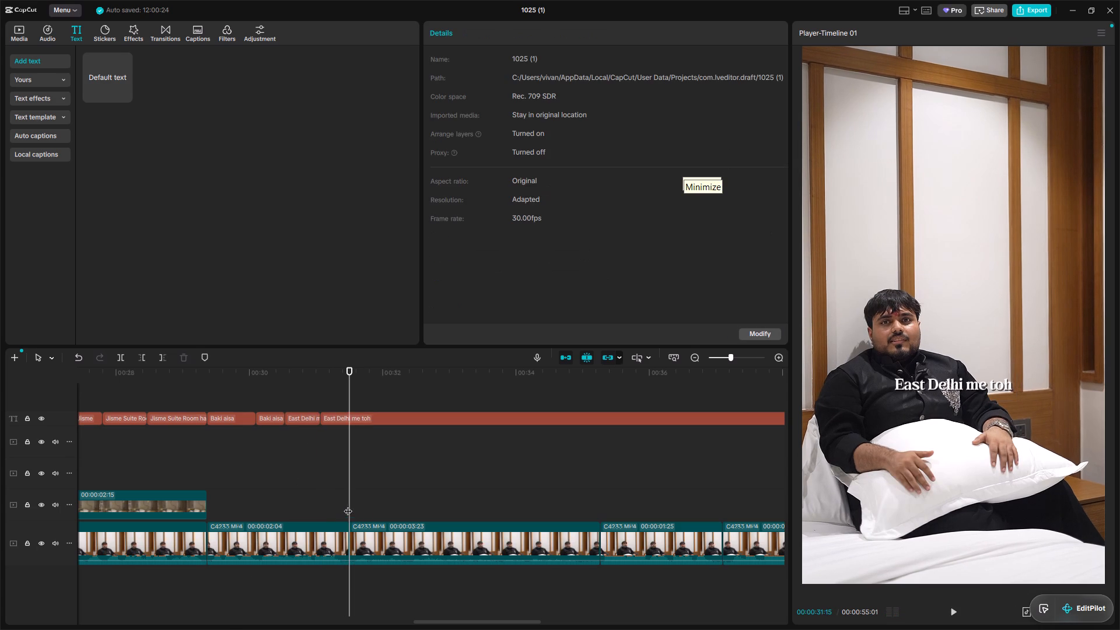
{"action": "left_click", "coordinate": [349, 416]}
{"action": "left_click", "coordinate": [502, 112]}
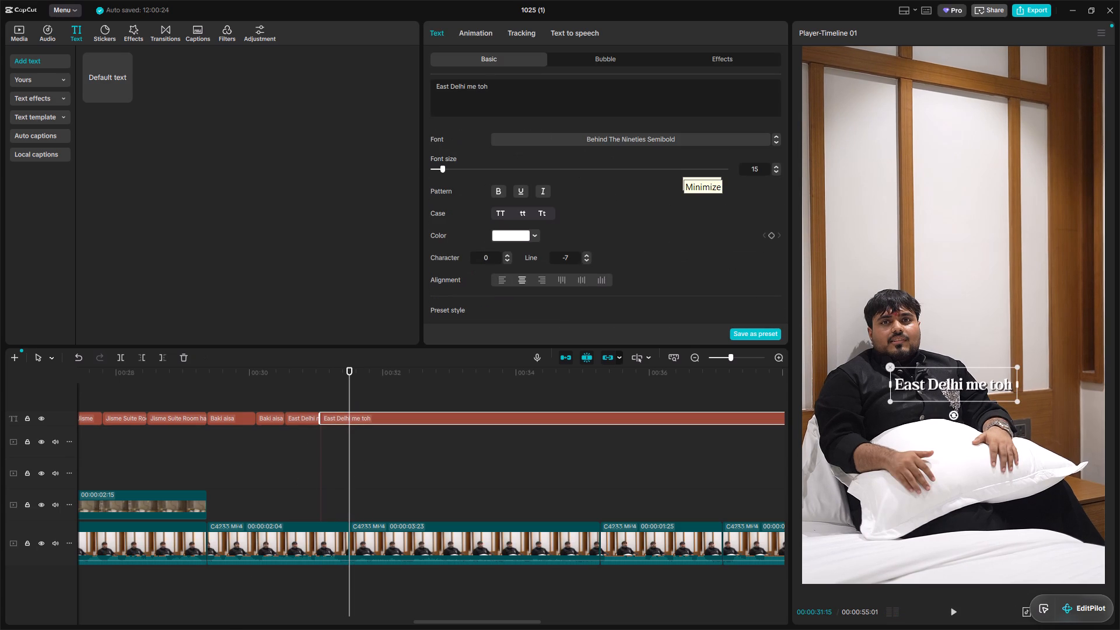
{"action": "key", "text": "ctrl+a"}
{"action": "type", "text": "Nahi hai"}
{"action": "key", "text": "ctrl+b"}
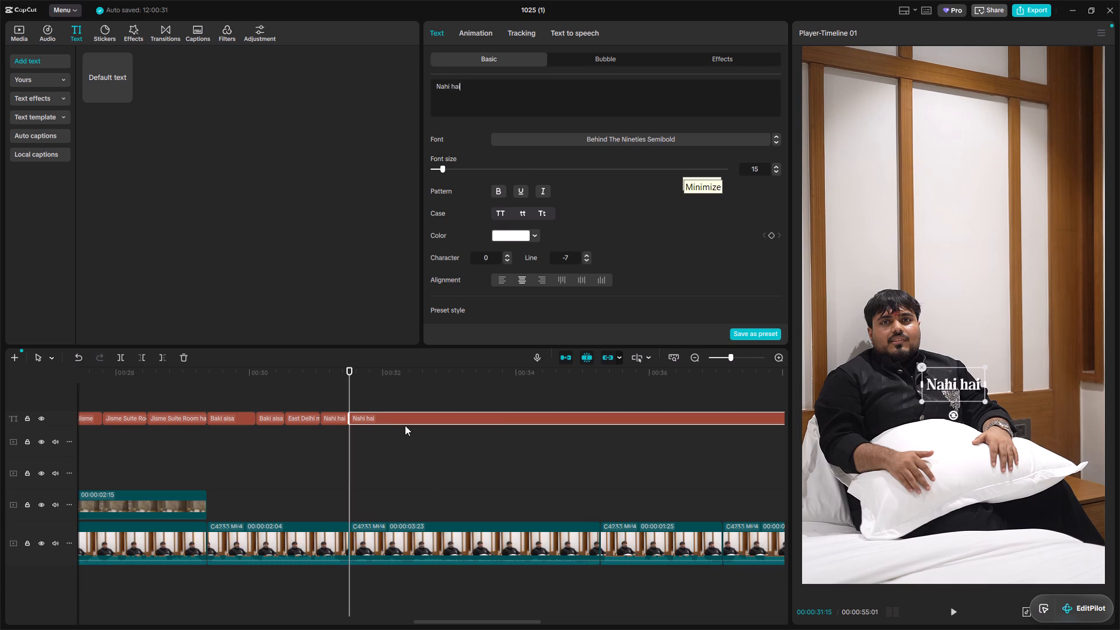
Play on from 00:00:31:15 and trim the start of the last "Nahi hai" caption to the next interview cut.
{"action": "left_click", "coordinate": [401, 417]}
{"action": "key", "text": "space"}
{"action": "scroll", "coordinate": [401, 418], "scroll_direction": "down", "scroll_amount": 2, "text": "alt"}
{"action": "scroll", "coordinate": [399, 426], "scroll_direction": "up", "scroll_amount": 1, "text": "alt"}
{"action": "key", "text": "space"}
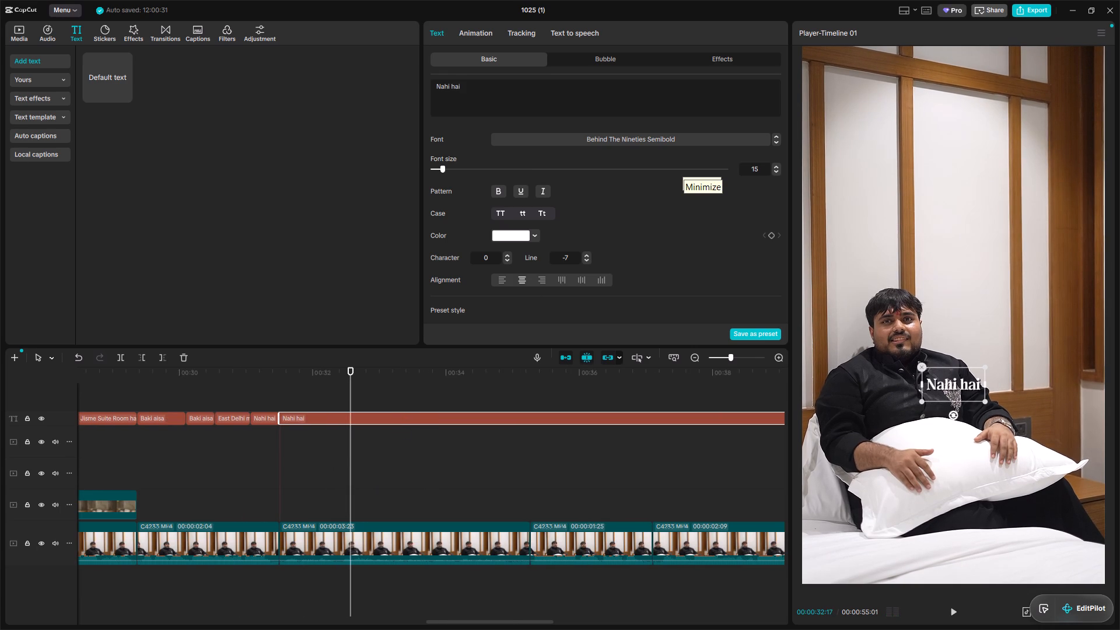
{"action": "left_click", "coordinate": [456, 93]}
{"action": "key", "text": "ctrl+a"}
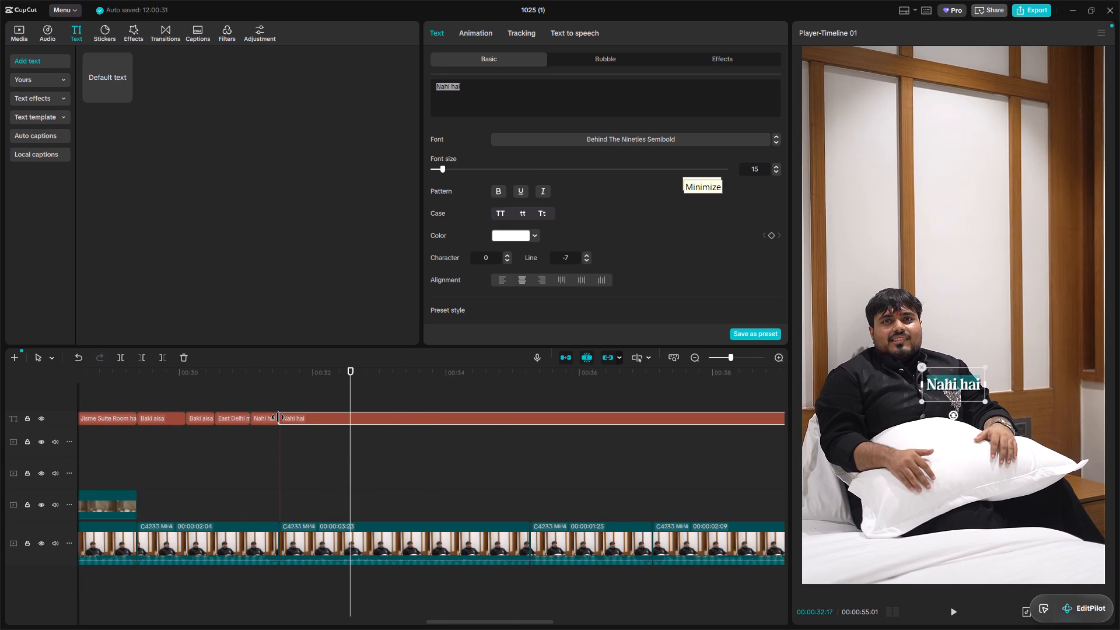
{"action": "left_click_drag", "start_coordinate": [278, 418], "coordinate": [531, 425]}
Duplicate the "Did it turn out just the way you imagined, or even better?" caption at 00:00:31:15 and extend it to the next caption.
{"action": "left_click", "coordinate": [279, 427]}
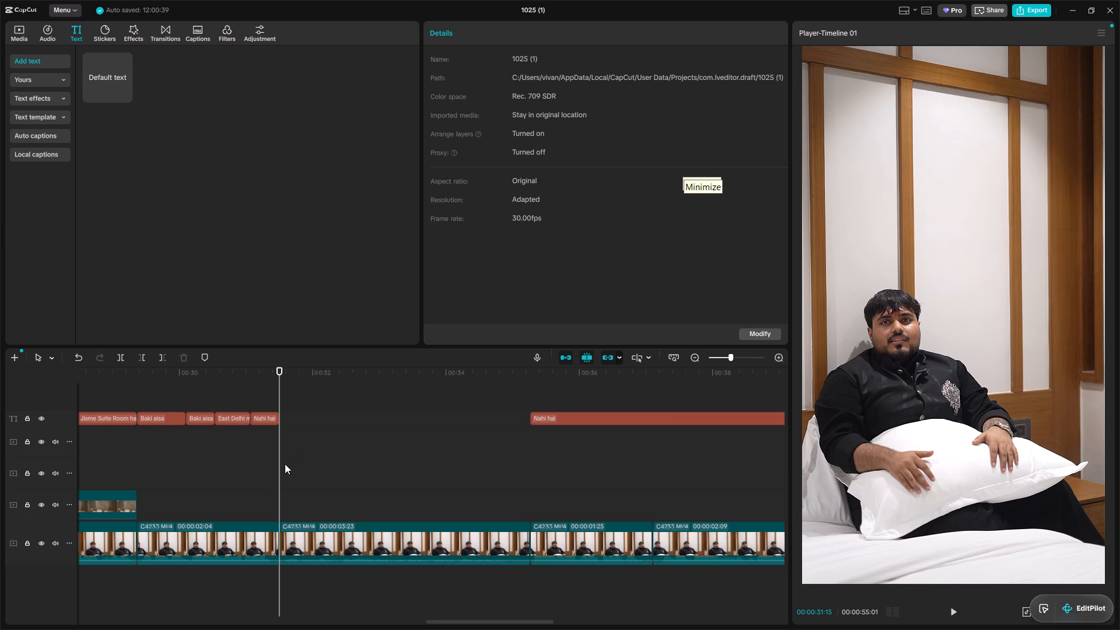
{"action": "scroll", "coordinate": [282, 465], "scroll_direction": "up", "scroll_amount": 17, "text": "alt"}
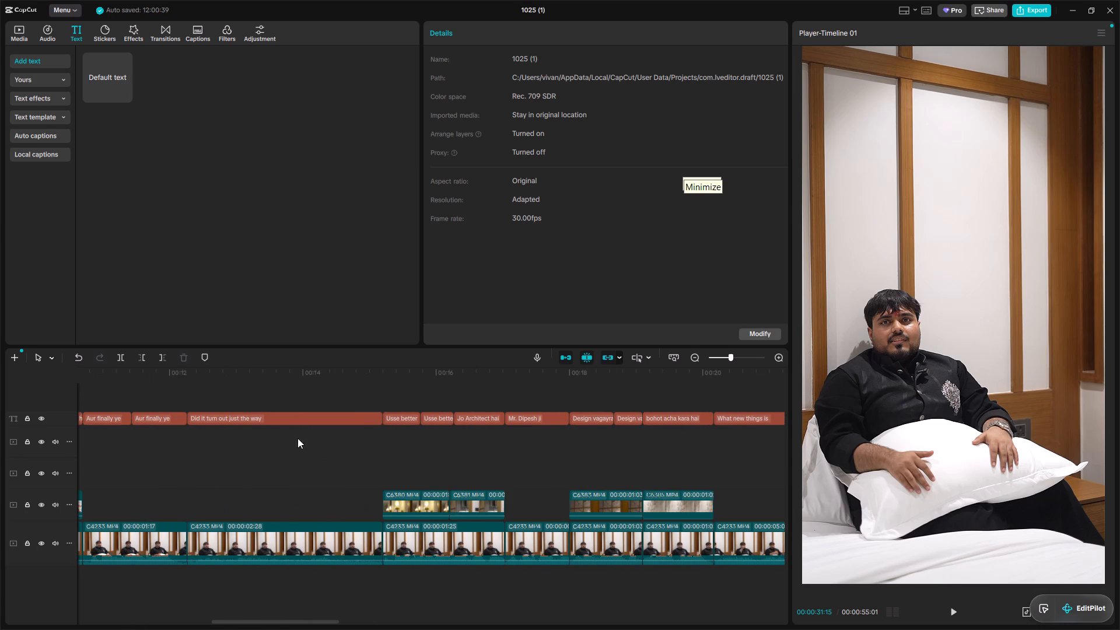
{"action": "left_click", "coordinate": [277, 419]}
{"action": "key", "text": "ctrl+c"}
{"action": "key", "text": "ctrl+v"}
{"action": "scroll", "coordinate": [485, 452], "scroll_direction": "down", "scroll_amount": 2, "text": "alt"}
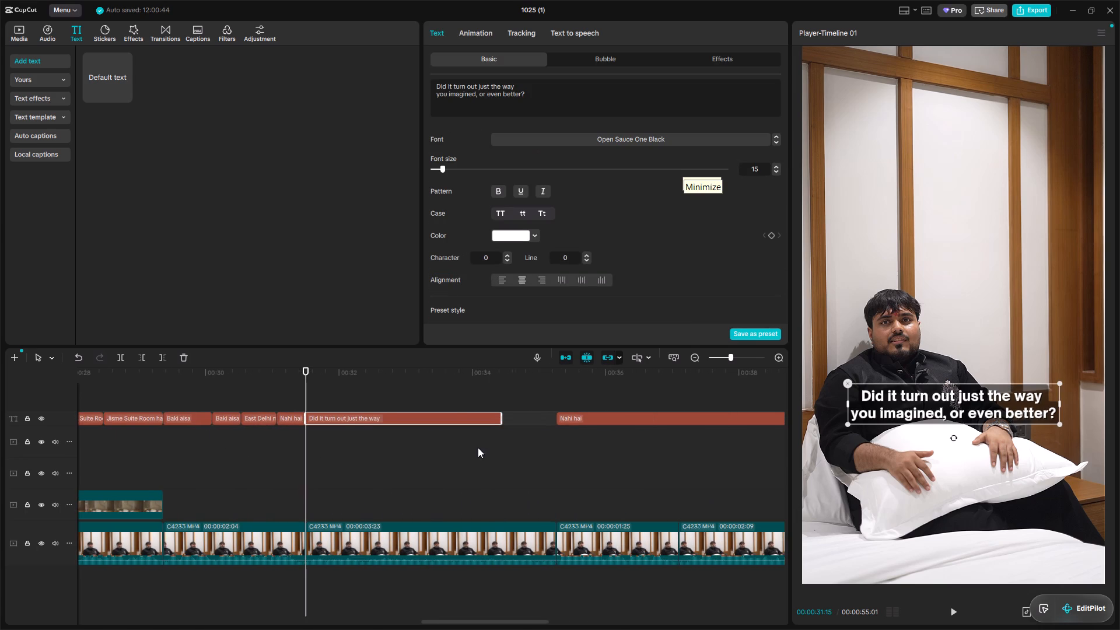
{"action": "left_click_drag", "start_coordinate": [503, 414], "coordinate": [610, 409]}
Listen to the interviewer's question after 00:00:31:15 to get the wording for the duplicated question caption.
{"action": "key", "text": "space"}
{"action": "scroll", "coordinate": [489, 433], "scroll_direction": "down", "scroll_amount": 1, "text": "alt"}
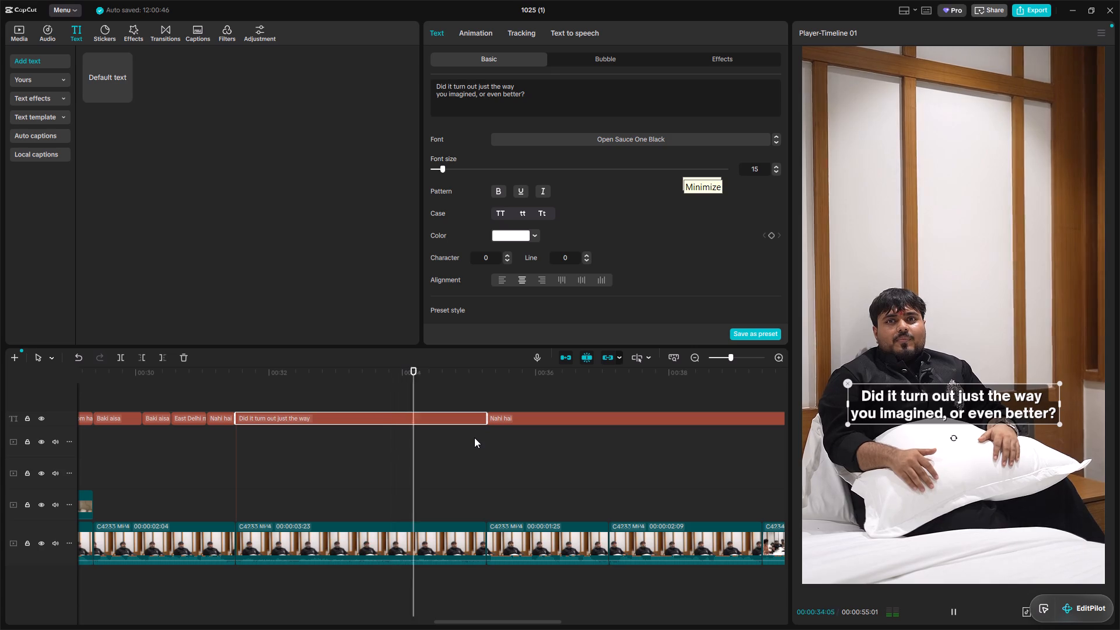
{"action": "key", "text": "space"}
{"action": "key", "text": "space"}
{"action": "key", "text": "space"}
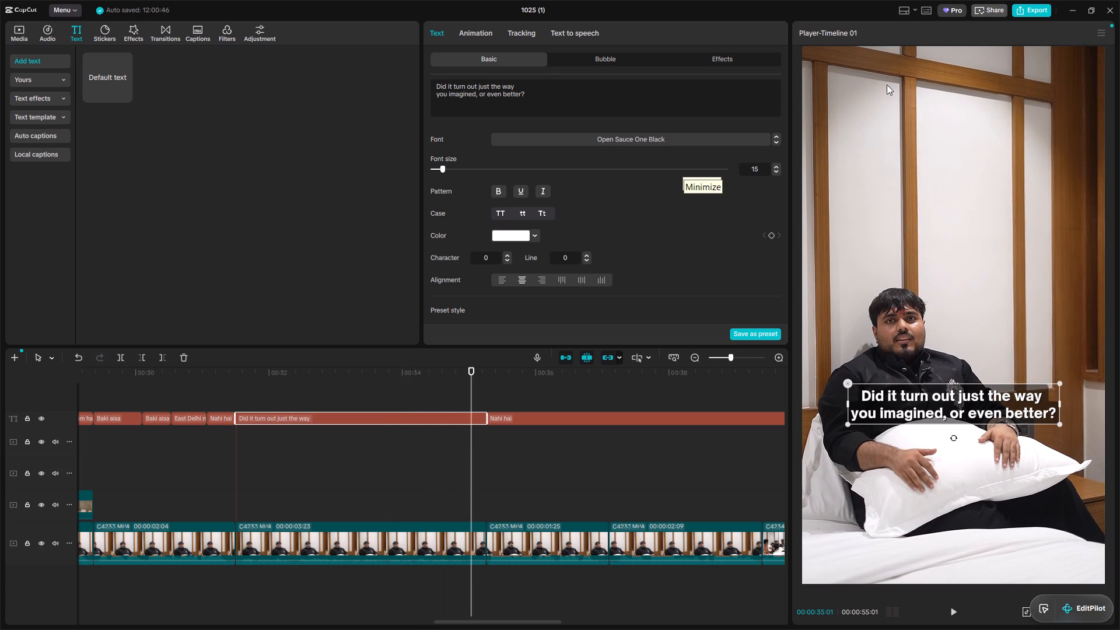
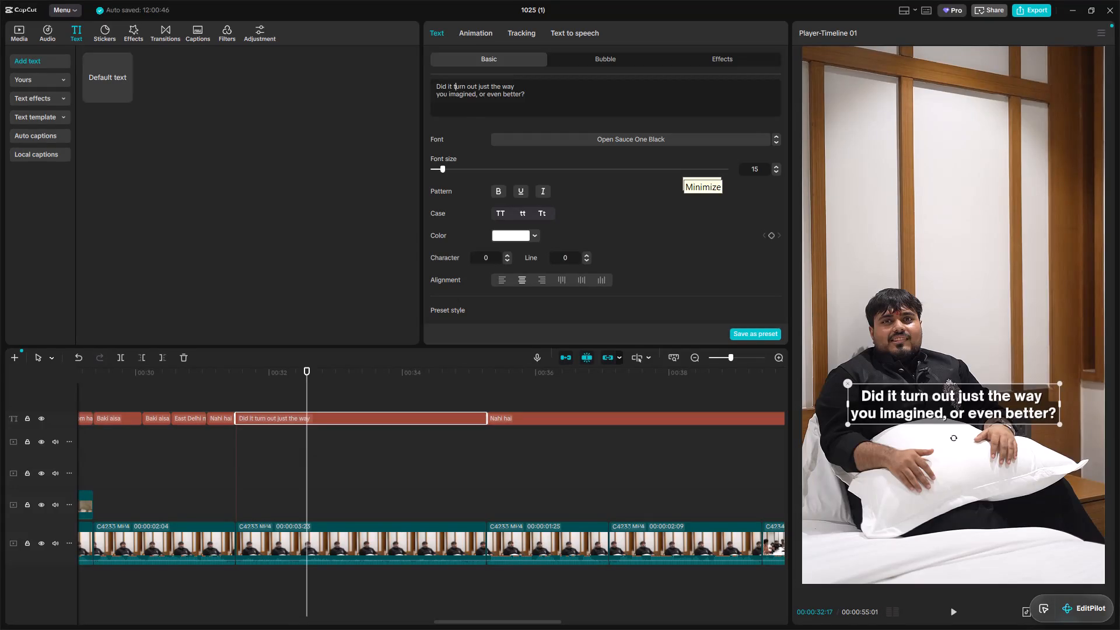
Replace the duplicated question caption's text with the pasted question, keeping only the English line "So, basically, what does Aavana mean?" without quotation marks.
{"action": "key", "text": "ctrl+a"}
{"action": "key", "text": "ctrl+v"}
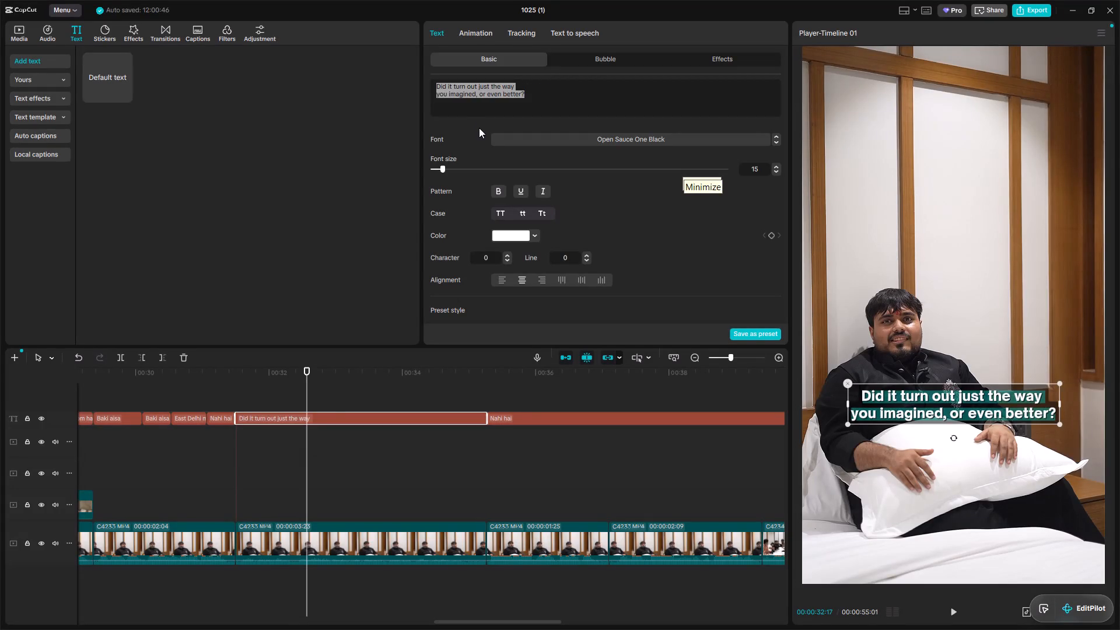
{"action": "left_click", "coordinate": [442, 92]}
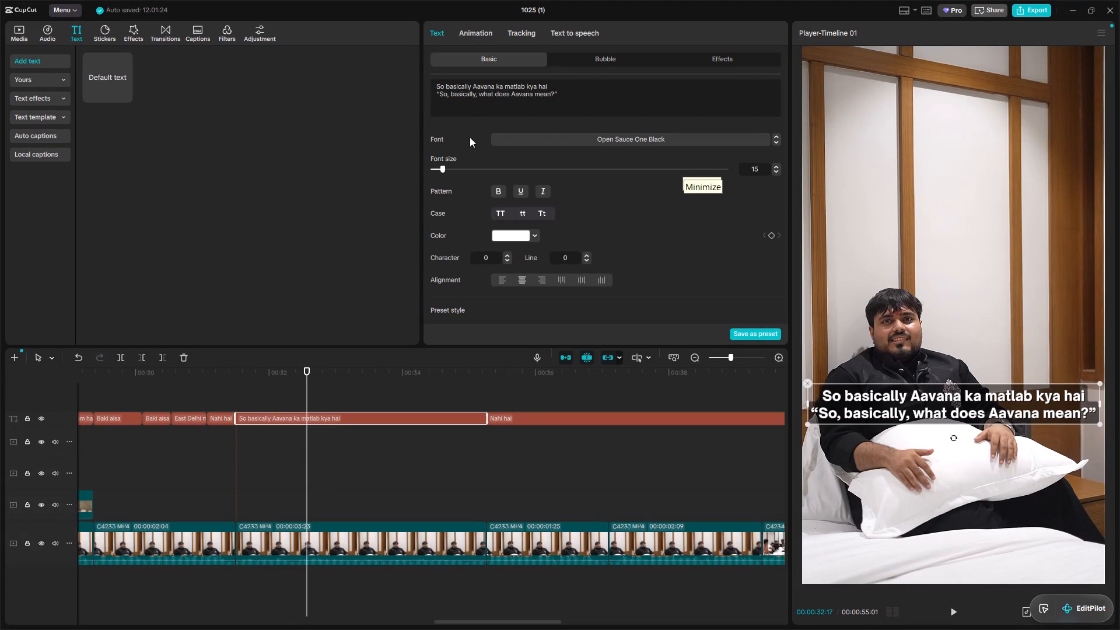
{"action": "key", "text": "Left"}
{"action": "key", "text": "BackSpace"}
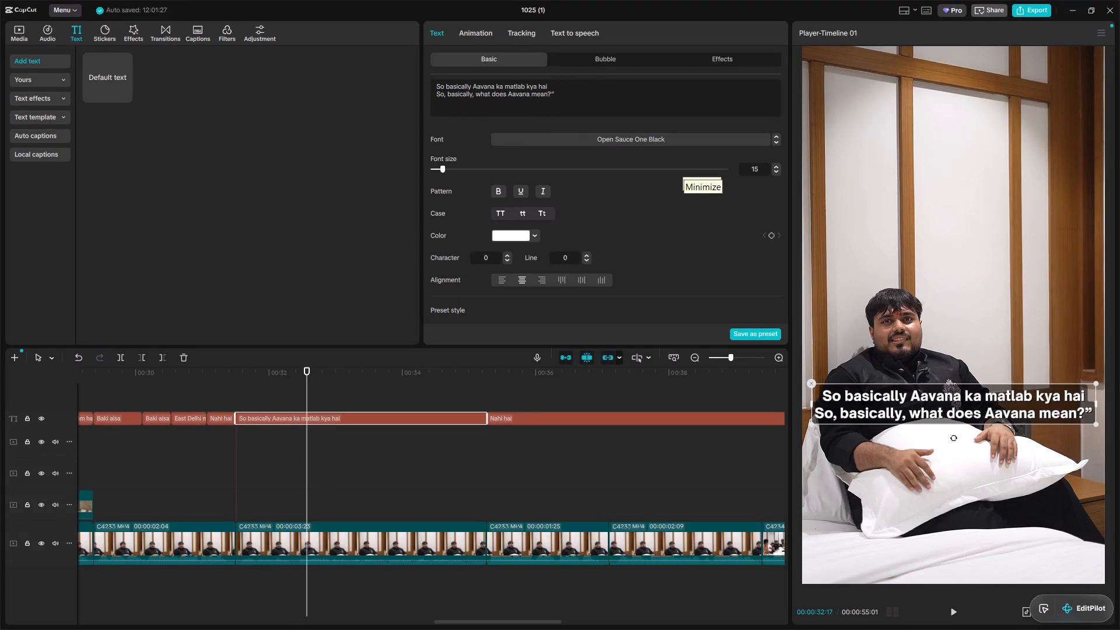
{"action": "left_click", "coordinate": [561, 93]}
{"action": "key", "text": "BackSpace"}
{"action": "left_click_drag", "start_coordinate": [557, 87], "coordinate": [429, 85]}
{"action": "key", "text": "BackSpace"}
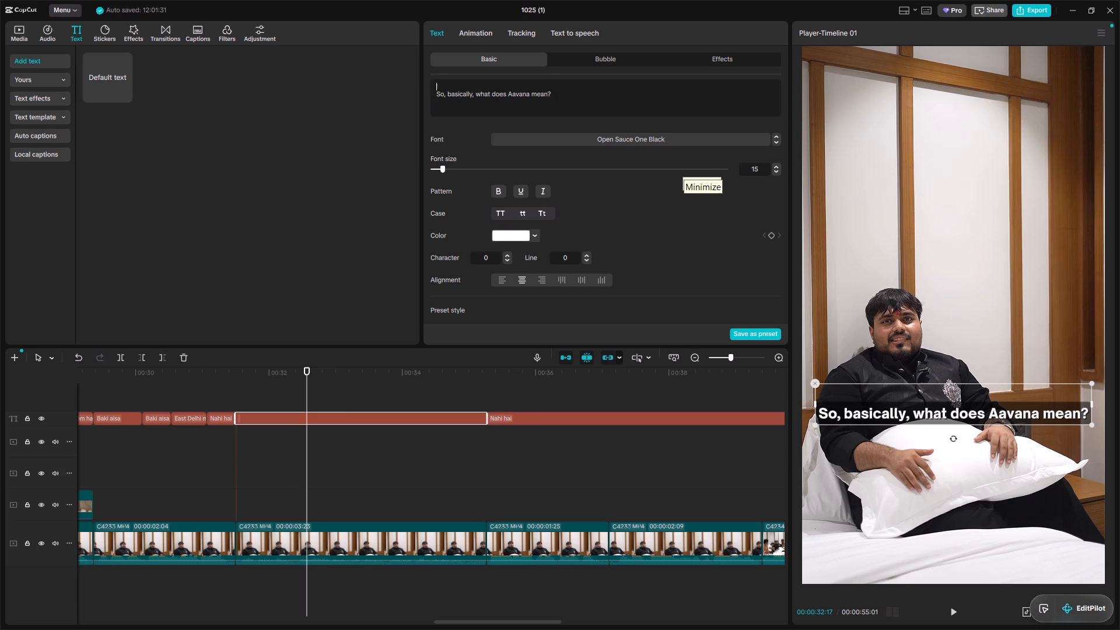
{"action": "left_click", "coordinate": [437, 94]}
{"action": "key", "text": "BackSpace"}
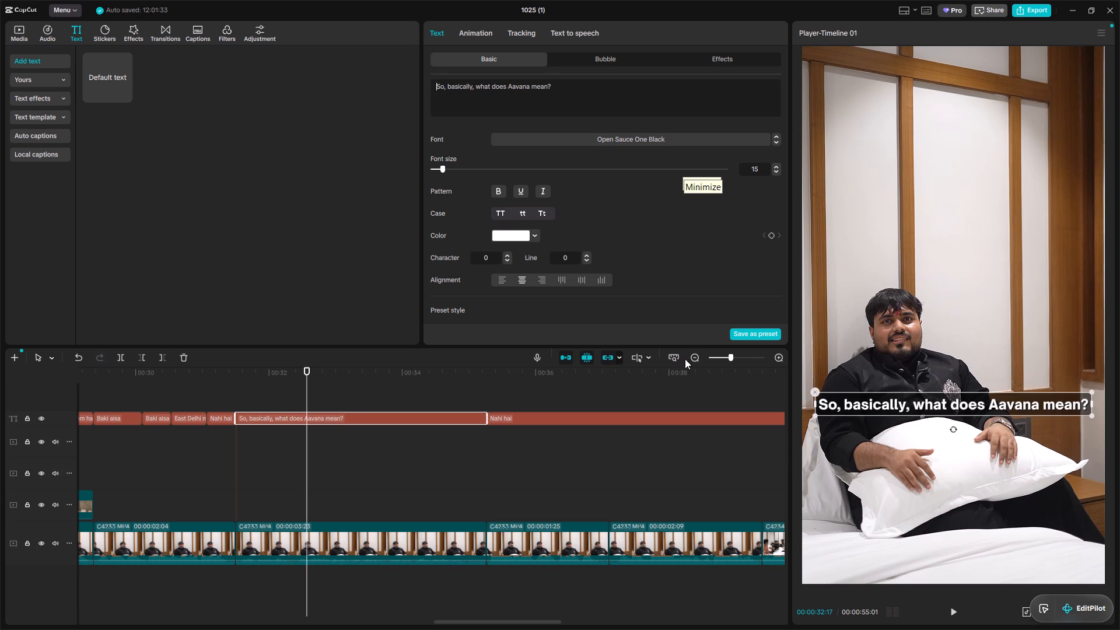
Break the question caption into two lines, "So basically," and "what does Aavana mean?", removing the comma after "So".
{"action": "left_click", "coordinate": [474, 86]}
{"action": "key", "text": "Right"}
{"action": "key", "text": "Return"}
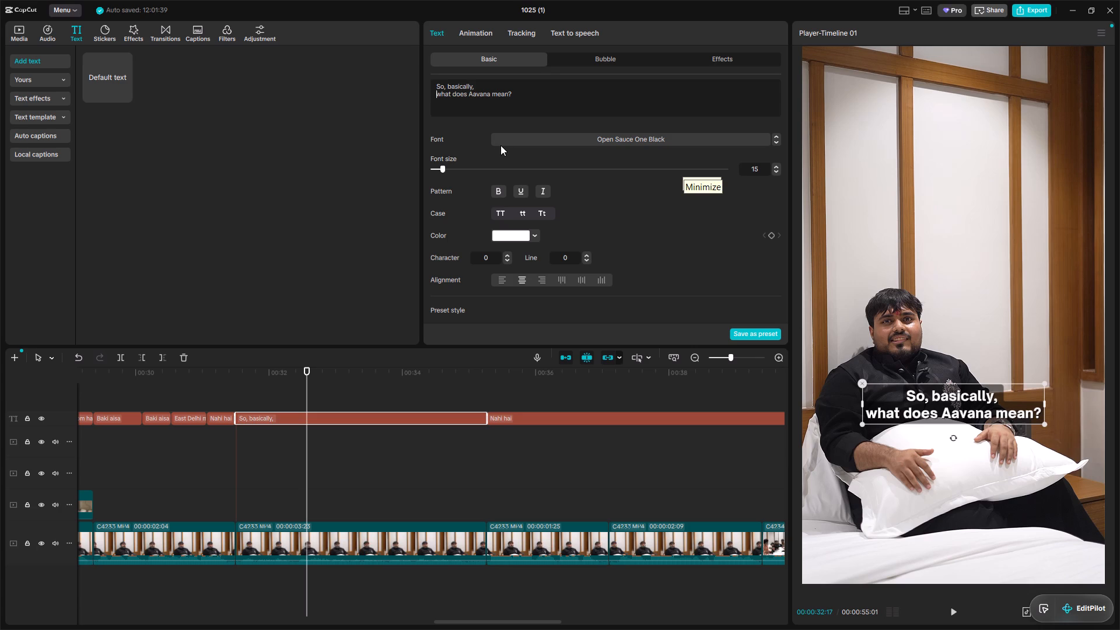
{"action": "left_click", "coordinate": [491, 86]}
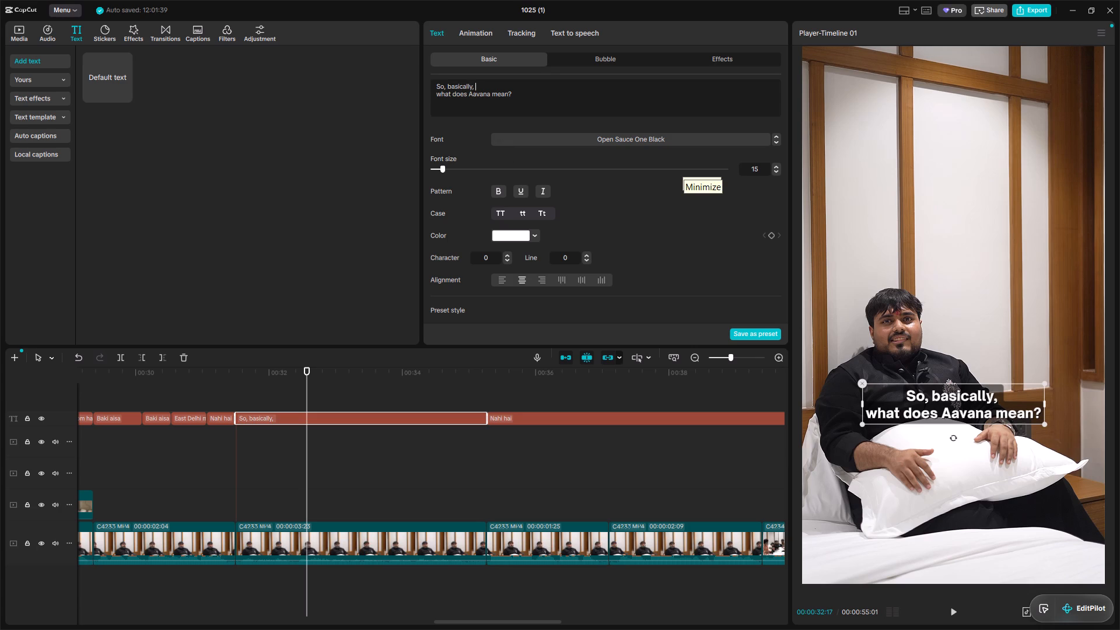
{"action": "left_click", "coordinate": [447, 87]}
{"action": "key", "text": "BackSpace"}
{"action": "key", "text": "BackSpace"}
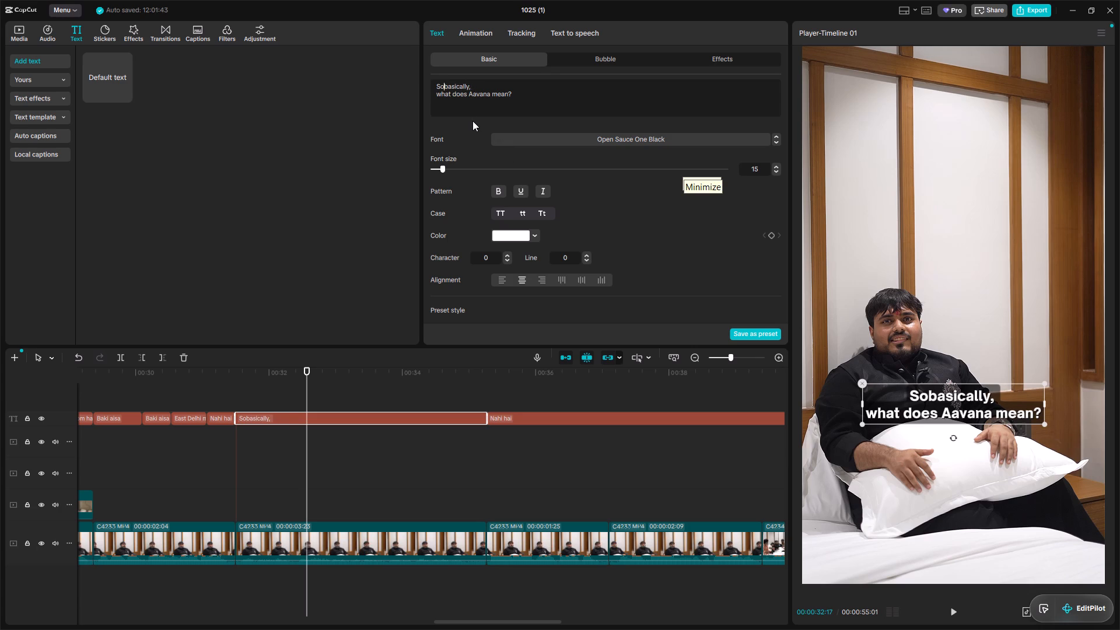
{"action": "key", "text": "space"}
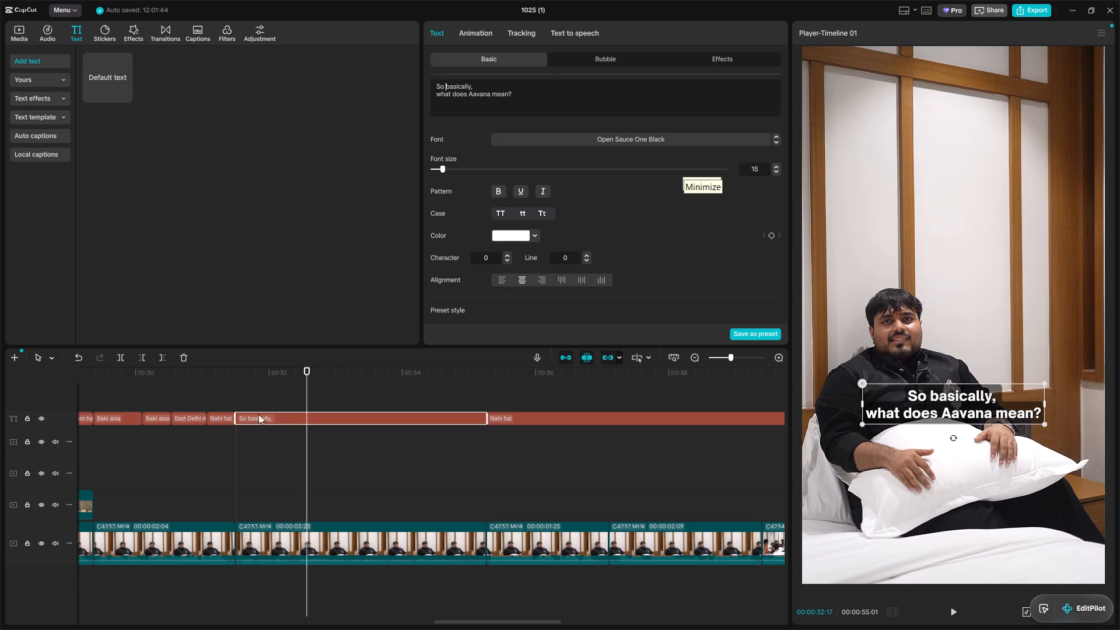
Play back the new question caption through to the start of the answer to check its timing against the speech.
{"action": "left_click", "coordinate": [196, 403]}
{"action": "key", "text": "space"}
{"action": "scroll", "coordinate": [271, 422], "scroll_direction": "up", "scroll_amount": 3, "text": "alt"}
{"action": "scroll", "coordinate": [275, 422], "scroll_direction": "down", "scroll_amount": 3, "text": "alt"}
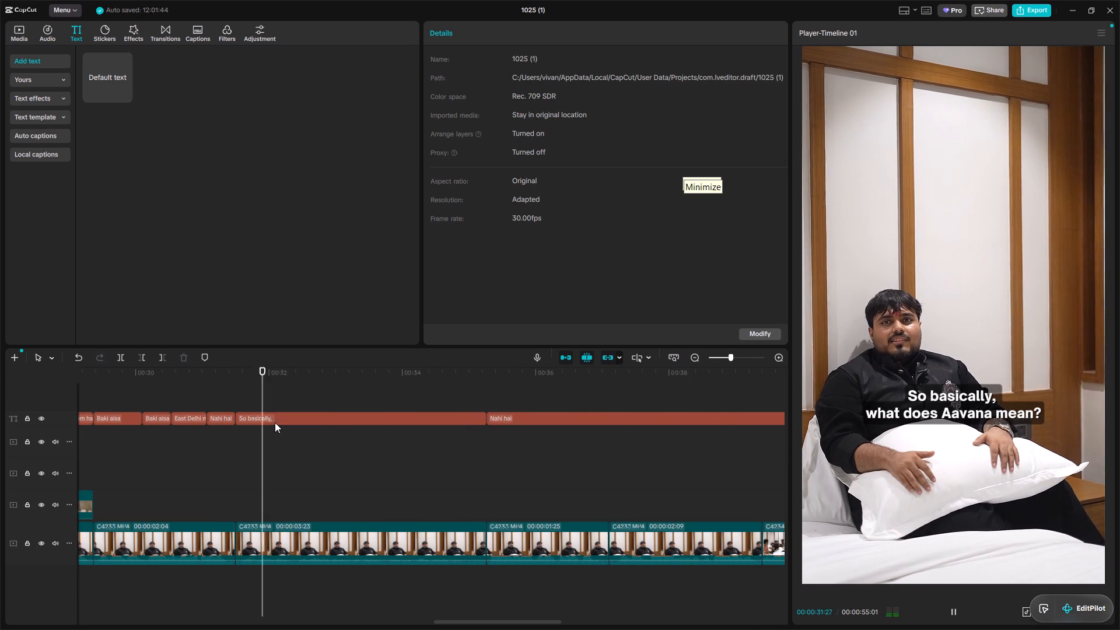
{"action": "scroll", "coordinate": [293, 422], "scroll_direction": "up", "scroll_amount": 3, "text": "alt"}
{"action": "scroll", "coordinate": [297, 422], "scroll_direction": "down", "scroll_amount": 2, "text": "alt"}
{"action": "scroll", "coordinate": [394, 429], "scroll_direction": "down", "scroll_amount": 1, "text": "alt"}
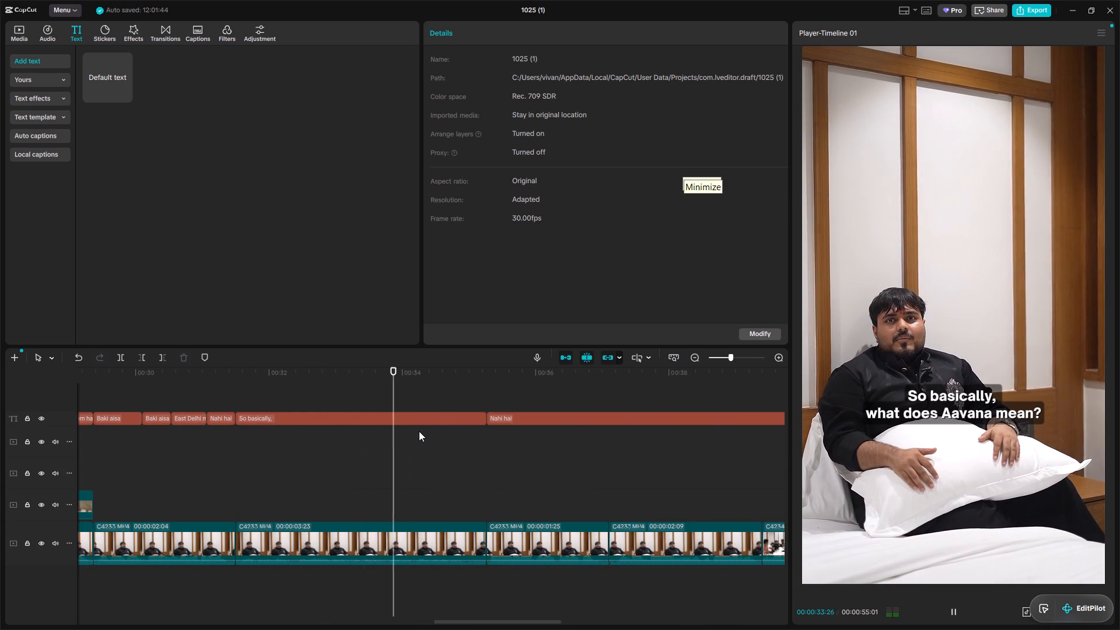
{"action": "scroll", "coordinate": [419, 431], "scroll_direction": "down", "scroll_amount": 1, "text": "alt"}
{"action": "scroll", "coordinate": [419, 431], "scroll_direction": "up", "scroll_amount": 2, "text": "alt"}
{"action": "scroll", "coordinate": [422, 431], "scroll_direction": "down", "scroll_amount": 2, "text": "alt"}
{"action": "scroll", "coordinate": [423, 429], "scroll_direction": "up", "scroll_amount": 2, "text": "alt"}
{"action": "scroll", "coordinate": [423, 429], "scroll_direction": "down", "scroll_amount": 3, "text": "alt"}
{"action": "scroll", "coordinate": [423, 429], "scroll_direction": "up", "scroll_amount": 2, "text": "alt"}
{"action": "scroll", "coordinate": [423, 425], "scroll_direction": "down", "scroll_amount": 3, "text": "alt"}
{"action": "key", "text": "space"}
{"action": "key", "text": "space"}
{"action": "key", "text": "space"}
Replace the text of the "Nahi hai" caption after the question with "Aavana ka matlab" and split it at 00:00:36:05.
{"action": "left_click", "coordinate": [282, 453]}
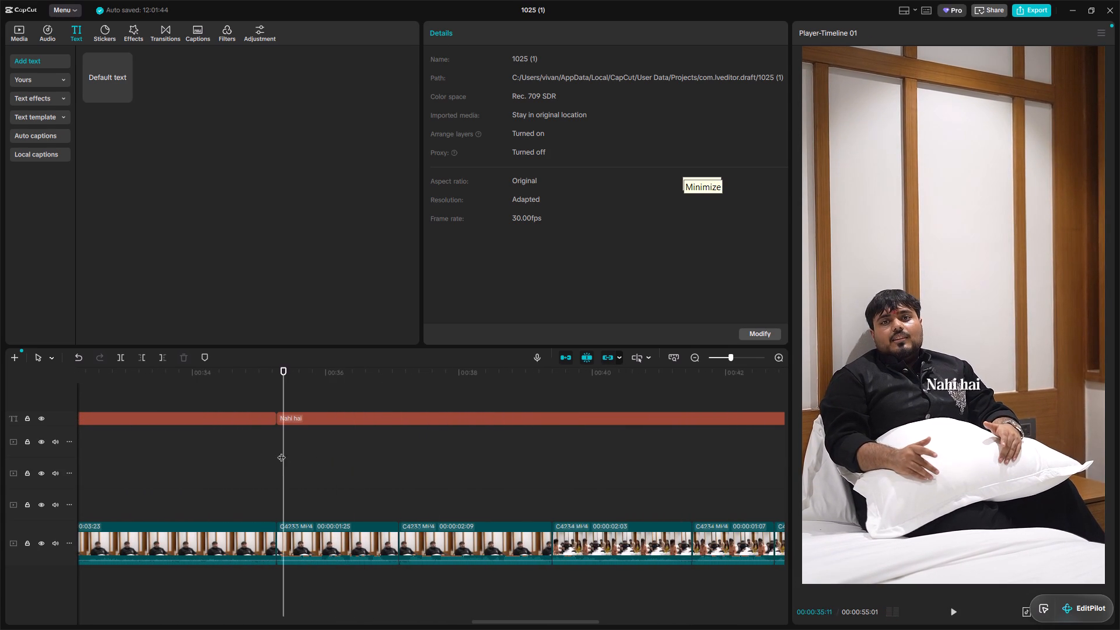
{"action": "key", "text": "space"}
{"action": "key", "text": "space"}
{"action": "left_click", "coordinate": [328, 420]}
{"action": "left_click", "coordinate": [447, 90]}
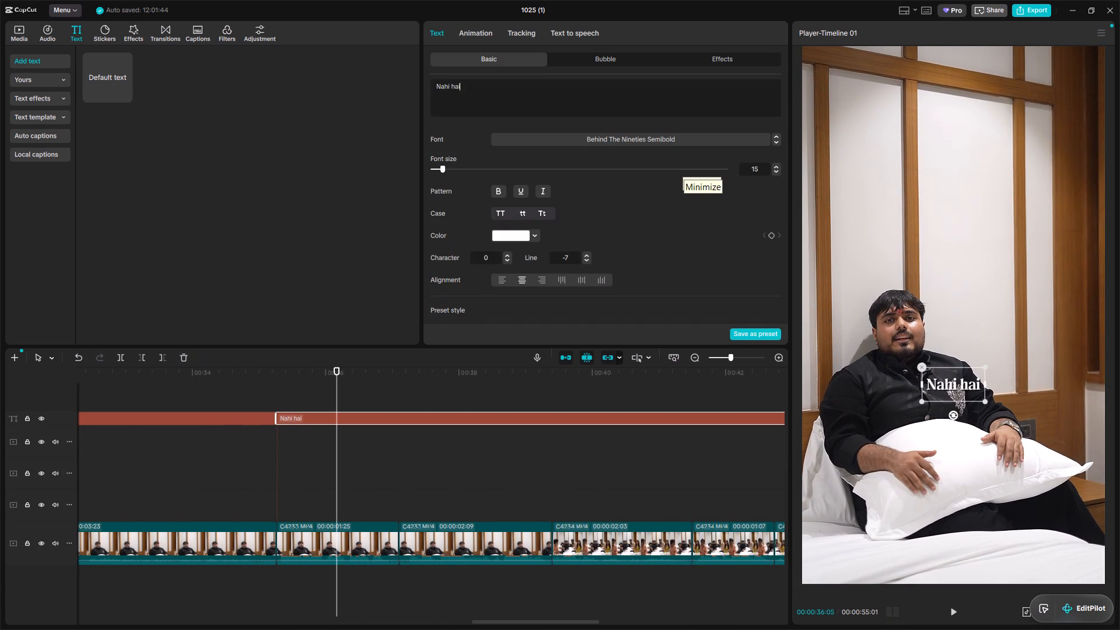
{"action": "key", "text": "ctrl+a"}
{"action": "type", "text": "Aavana ka matlab"}
{"action": "key", "text": "ctrl+b"}
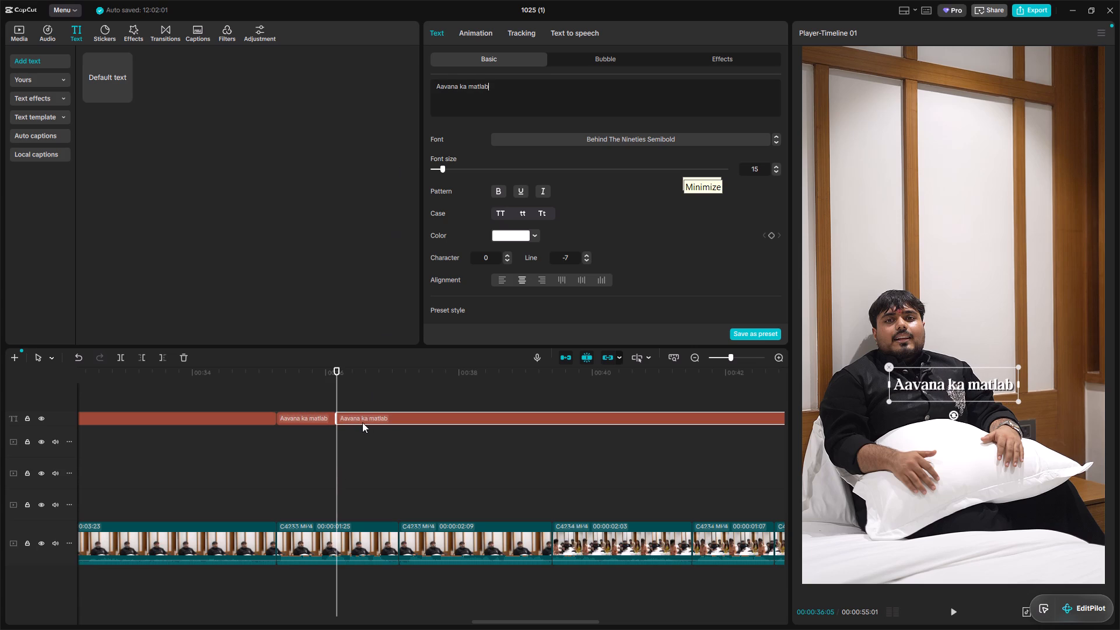
Add the second line "Welcoming hota hai" to the last "Aavana ka matlab" caption and split it at the interview cut, 00:00:37:03.
{"action": "left_click", "coordinate": [362, 420]}
{"action": "key", "text": "space"}
{"action": "key", "text": "space"}
{"action": "left_click", "coordinate": [397, 506]}
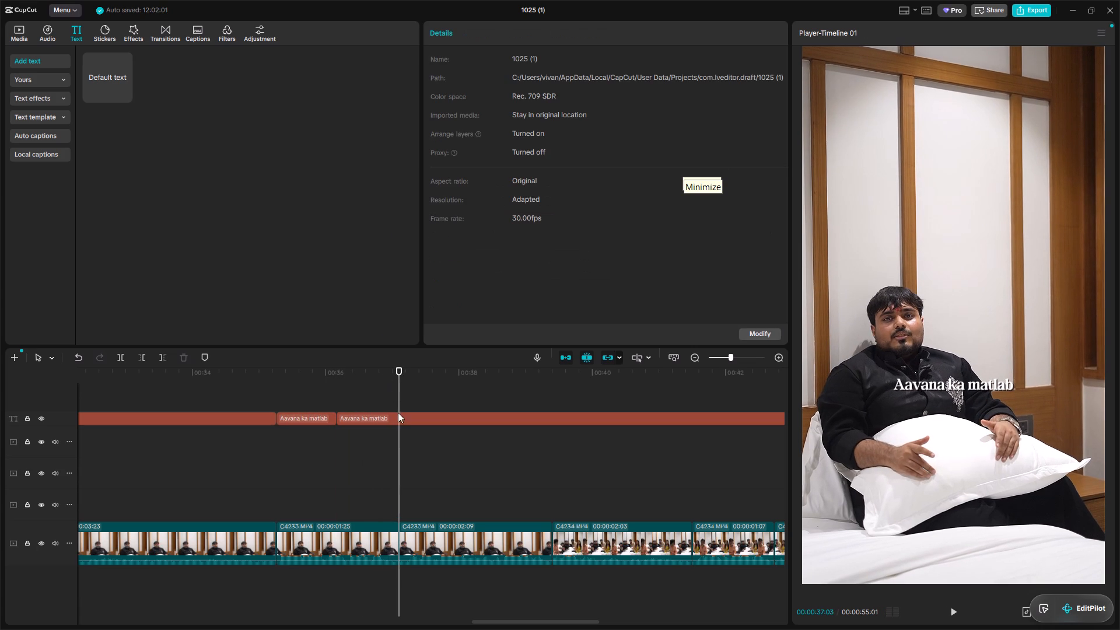
{"action": "left_click", "coordinate": [401, 415]}
{"action": "left_click", "coordinate": [524, 83]}
{"action": "key", "text": "Return"}
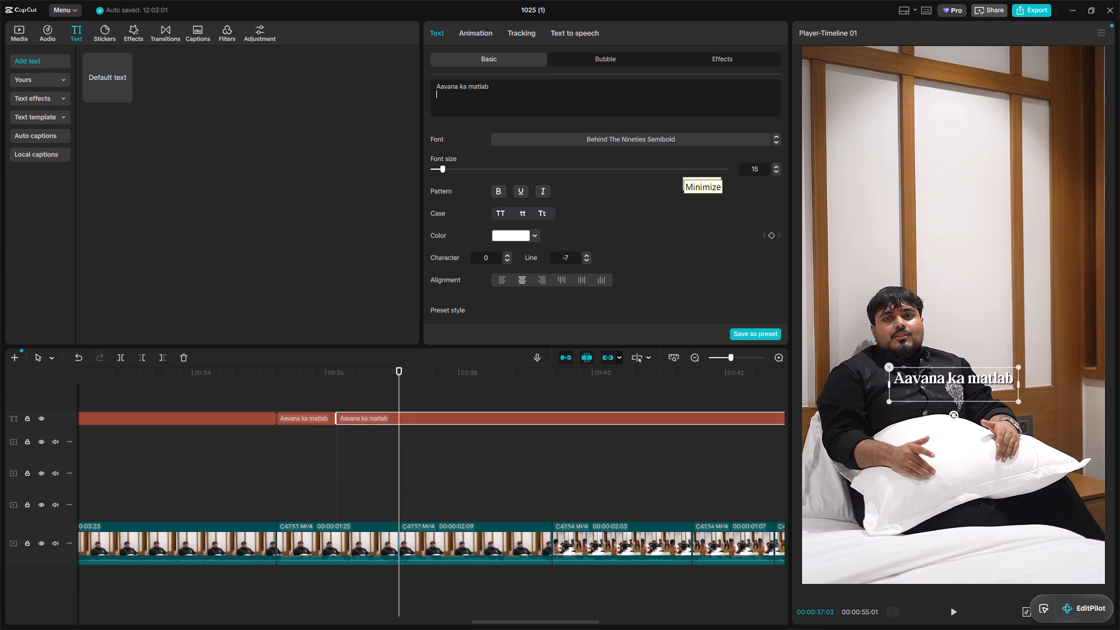
{"action": "key", "text": "shift+w"}
{"action": "key", "text": "BackSpace"}
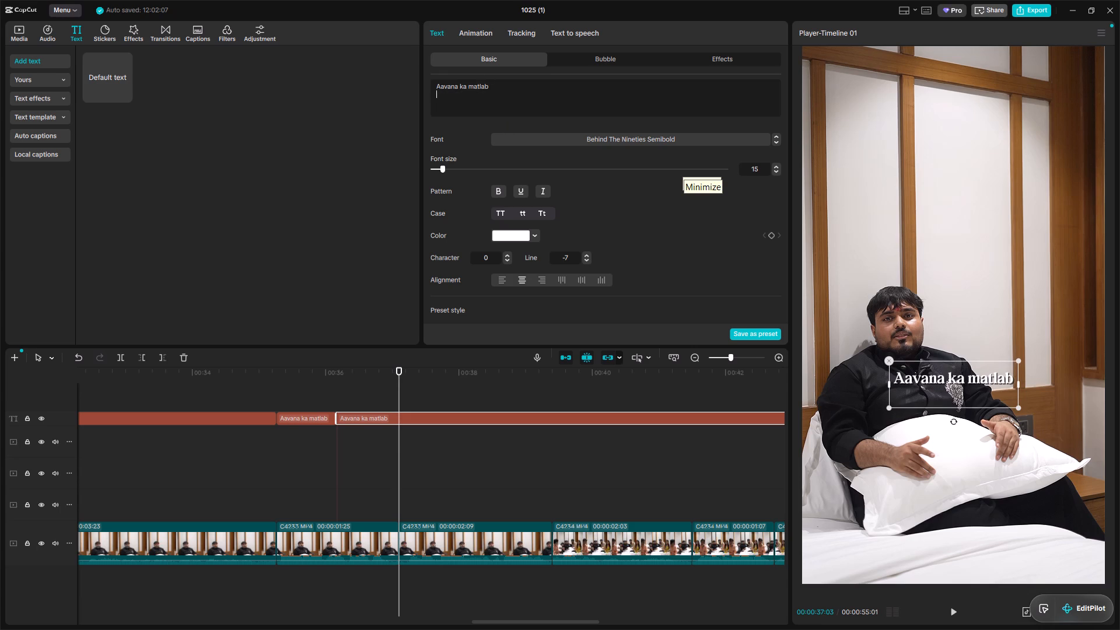
{"action": "type", "text": "we"}
{"action": "key", "text": "BackSpace"}
{"action": "key", "text": "BackSpace"}
{"action": "type", "text": "Welcoming hota hai"}
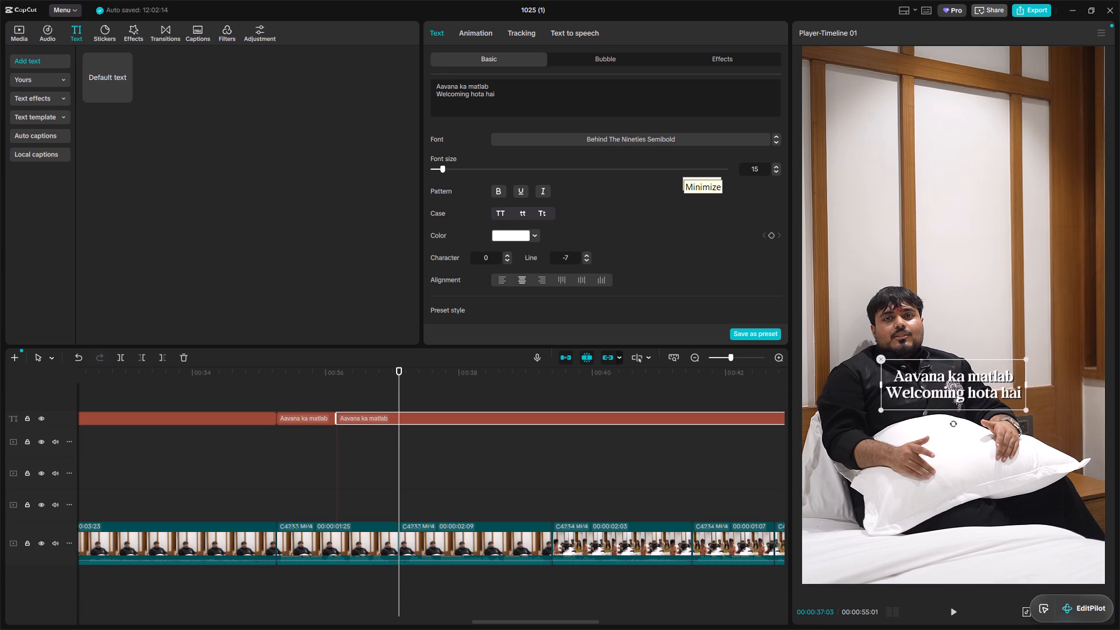
{"action": "key", "text": "ctrl+b"}
Listen on from 00:00:37:03, replace the last caption's text with "Toh thats" and split it at 00:00:37:20.
{"action": "left_click", "coordinate": [492, 418]}
{"action": "key", "text": "space"}
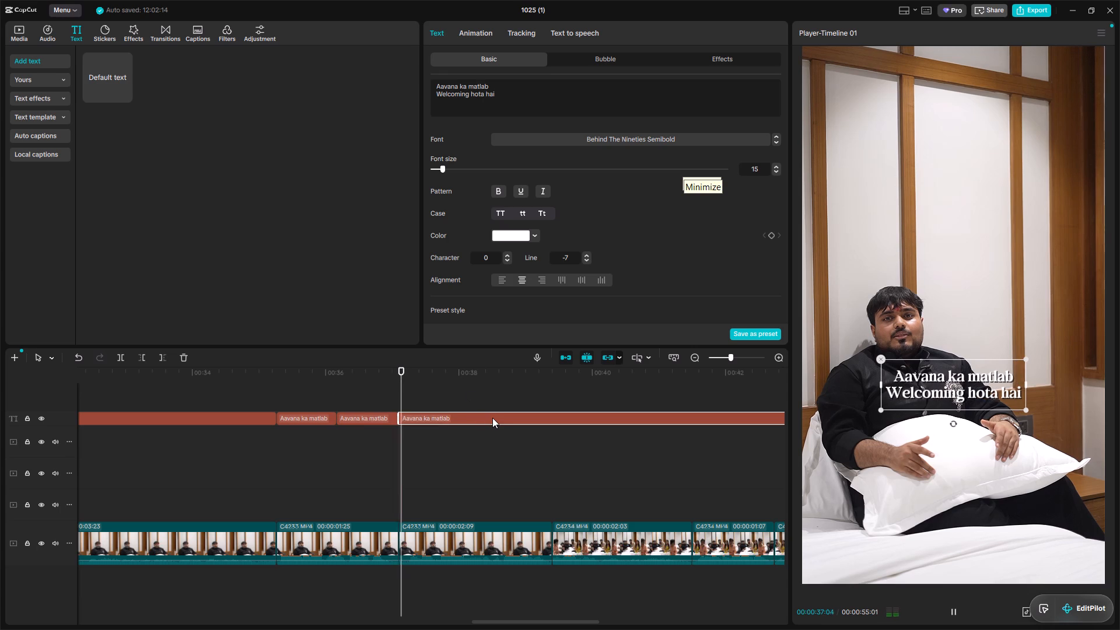
{"action": "scroll", "coordinate": [492, 418], "scroll_direction": "down", "scroll_amount": 1, "text": "alt"}
{"action": "key", "text": "space"}
{"action": "key", "text": "space"}
{"action": "key", "text": "space"}
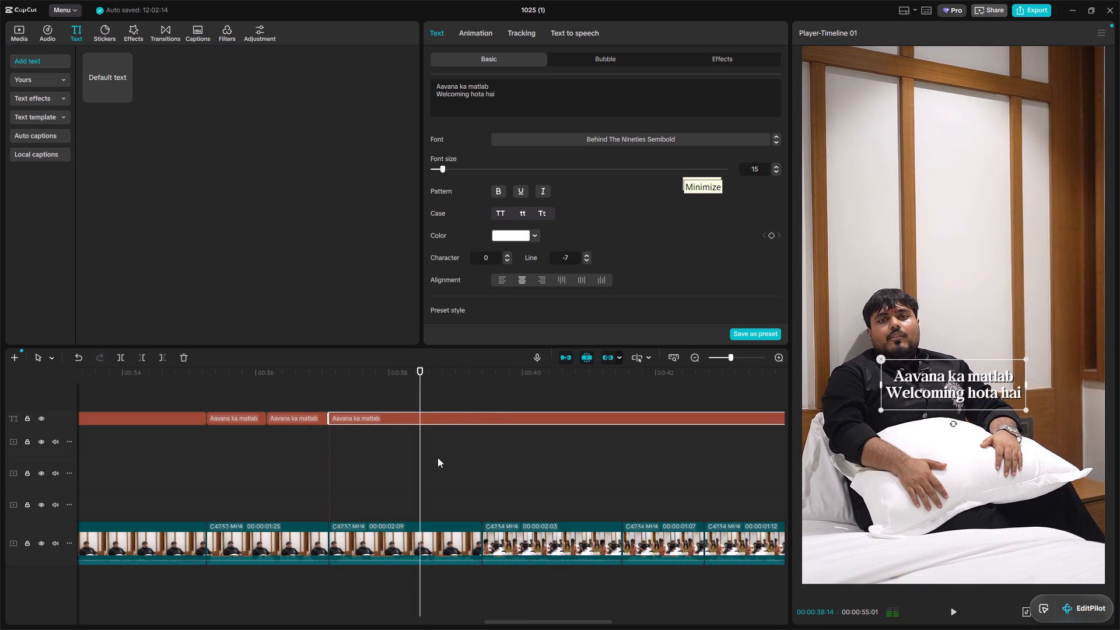
{"action": "left_click", "coordinate": [331, 461]}
{"action": "key", "text": "space"}
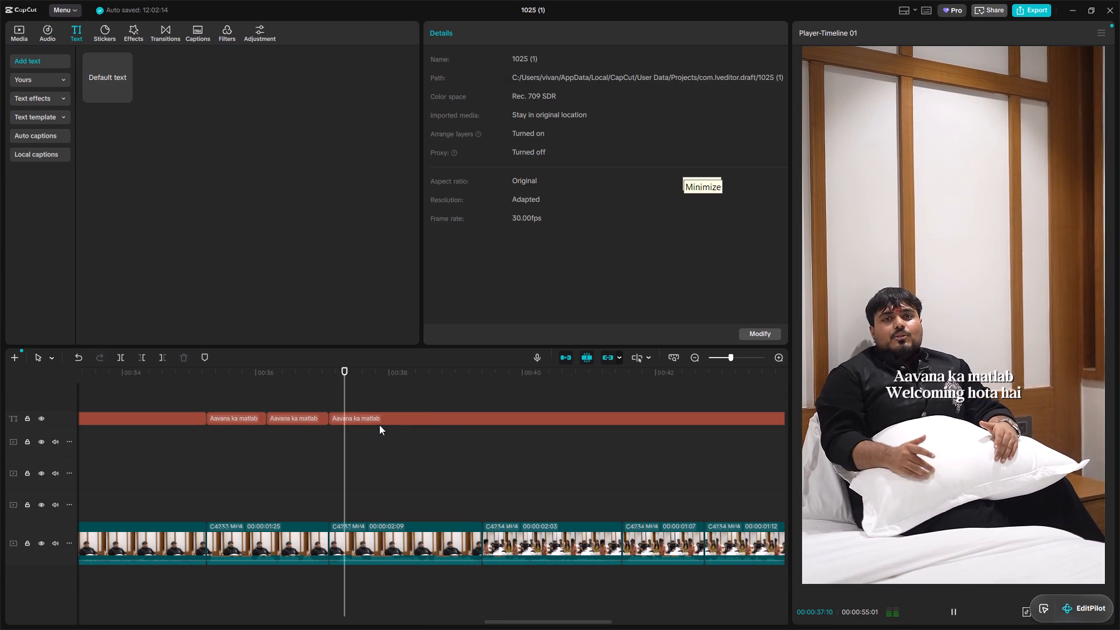
{"action": "key", "text": "space"}
{"action": "left_click", "coordinate": [385, 419]}
{"action": "left_click", "coordinate": [502, 101], "text": "ctrl"}
{"action": "key", "text": "ctrl+a"}
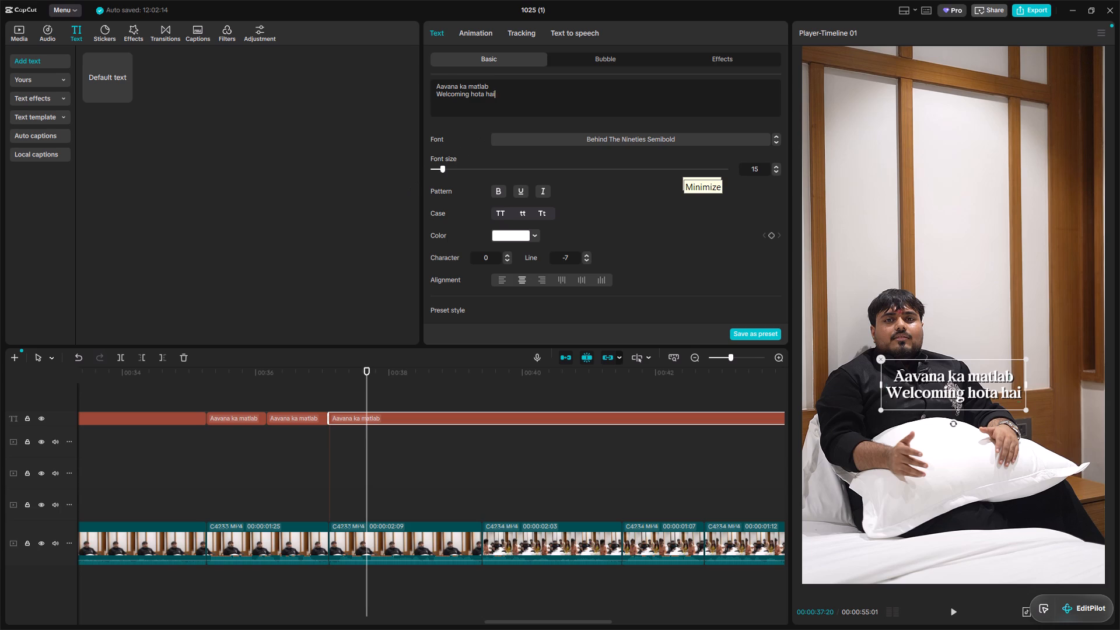
{"action": "type", "text": "Toh thats"}
{"action": "key", "text": "ctrl+b"}
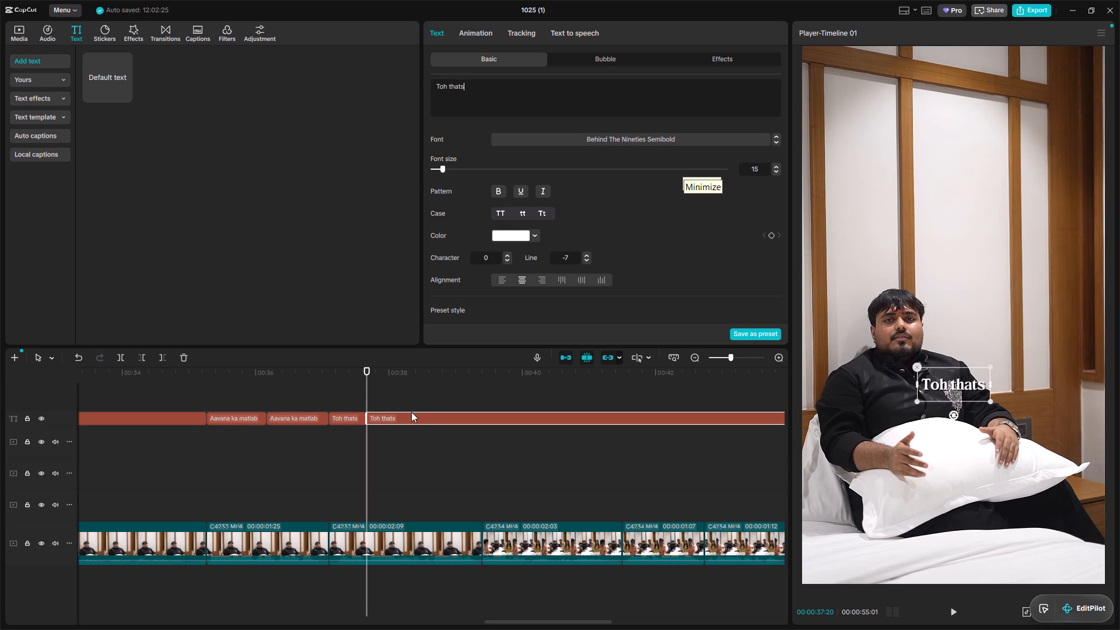
Extend the text of the last "Toh thats" caption to "Toh thats why i" and split it at 00:00:37:29.
{"action": "left_click", "coordinate": [415, 417]}
{"action": "key", "text": "space"}
{"action": "key", "text": "space"}
{"action": "left_click", "coordinate": [484, 94]}
{"action": "key", "text": "space"}
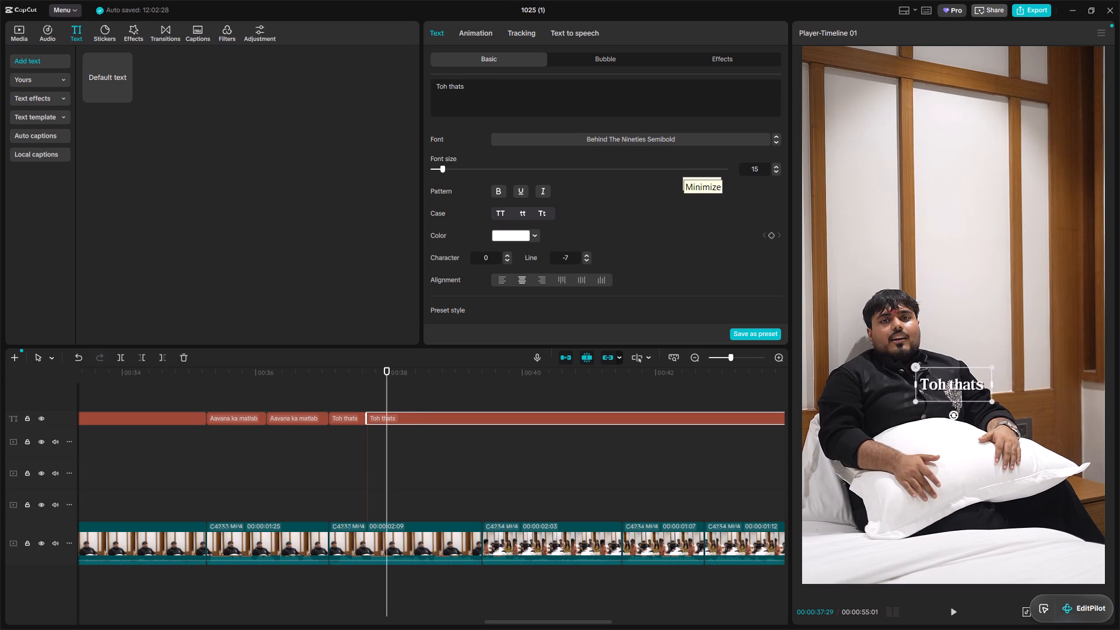
{"action": "type", "text": "why i"}
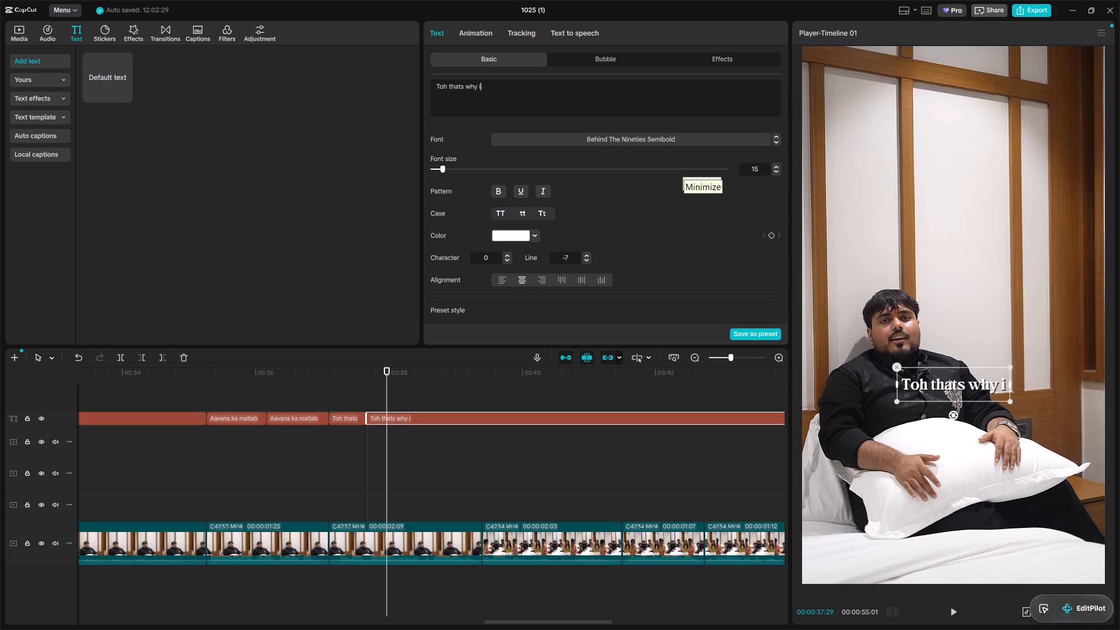
{"action": "key", "text": "ctrl+b"}
Add the second line "named it" in lowercase to the last "Toh thats why i" caption and split it at 00:00:38:16.
{"action": "left_click", "coordinate": [411, 417]}
{"action": "key", "text": "space"}
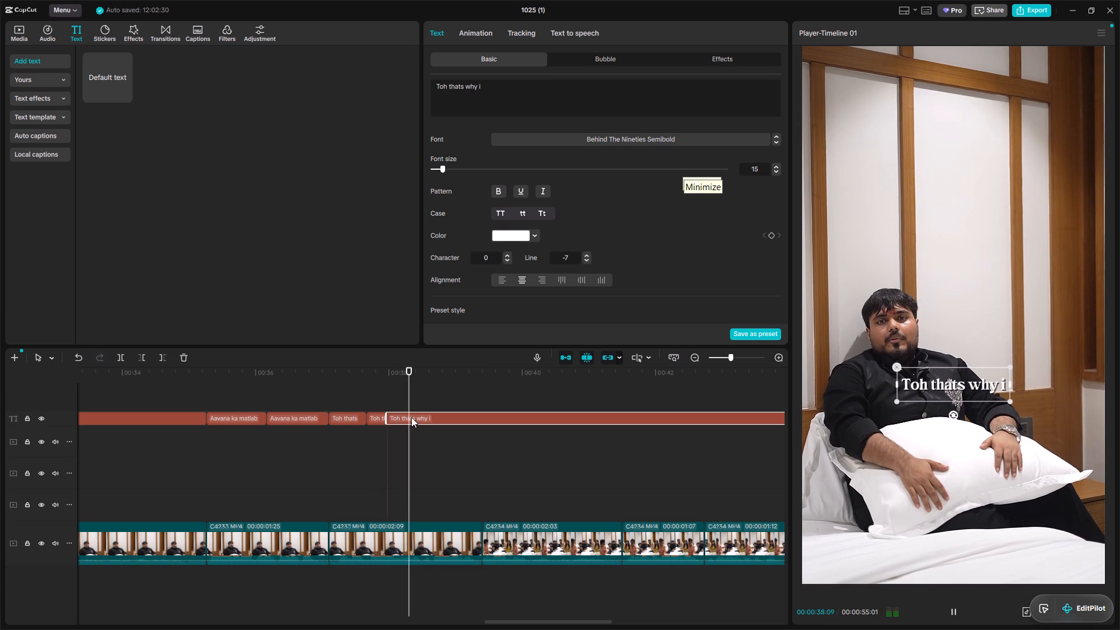
{"action": "key", "text": "space"}
{"action": "key", "text": "space"}
{"action": "key", "text": "space"}
{"action": "left_click", "coordinate": [495, 101]}
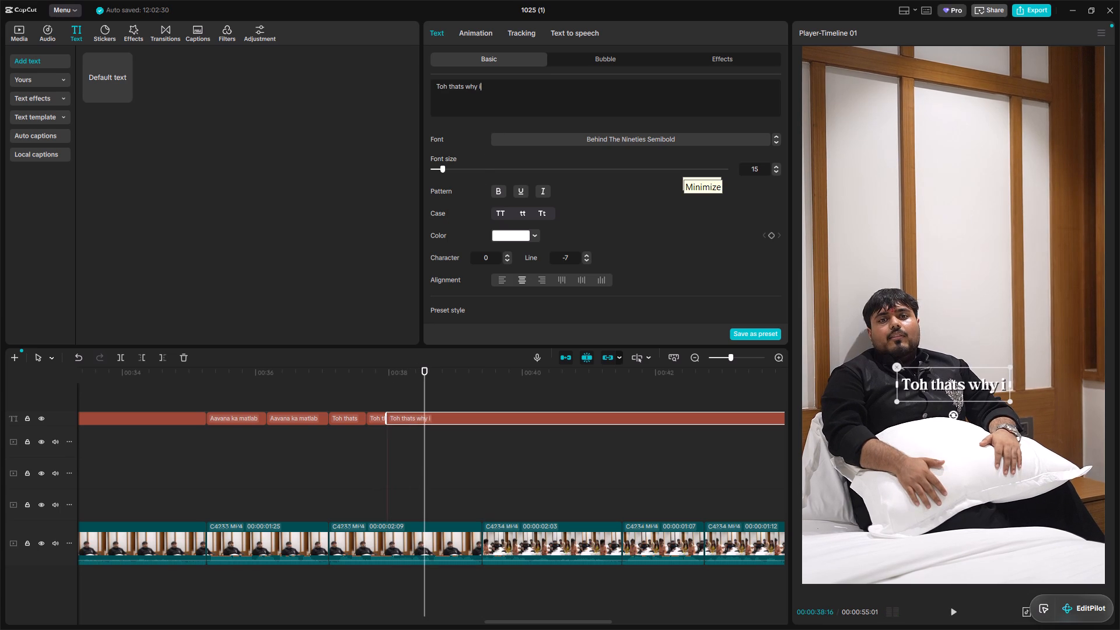
{"action": "key", "text": "Return"}
{"action": "type", "text": "Named it"}
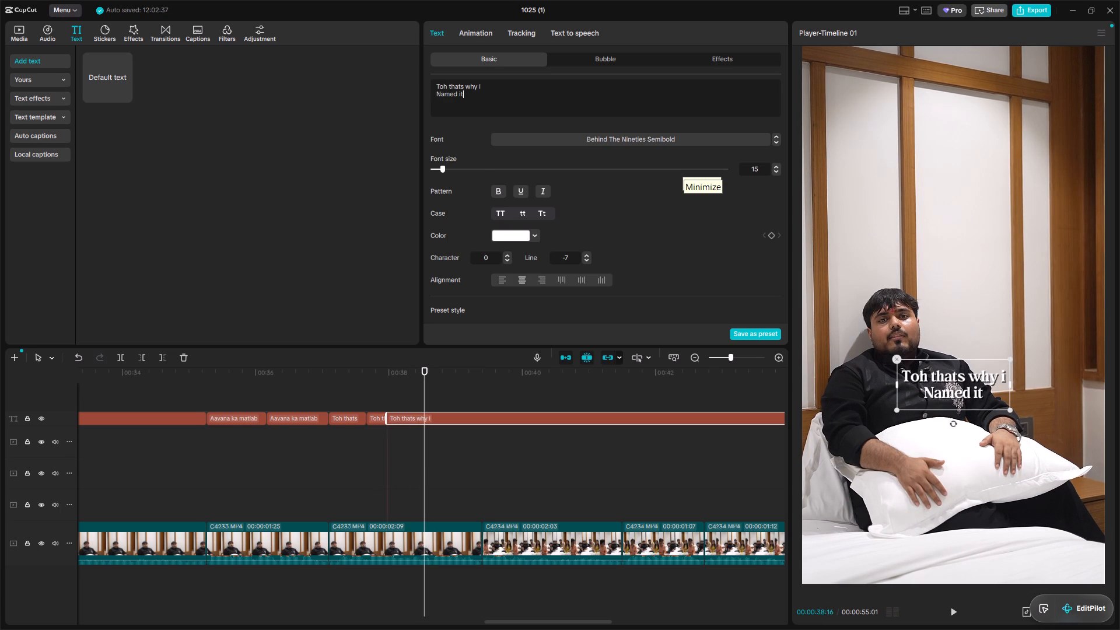
{"action": "key", "text": "BackSpace"}
{"action": "key", "text": "BackSpace"}
{"action": "key", "text": "BackSpace"}
{"action": "key", "text": "BackSpace"}
{"action": "key", "text": "BackSpace"}
{"action": "key", "text": "BackSpace"}
{"action": "key", "text": "BackSpace"}
{"action": "key", "text": "BackSpace"}
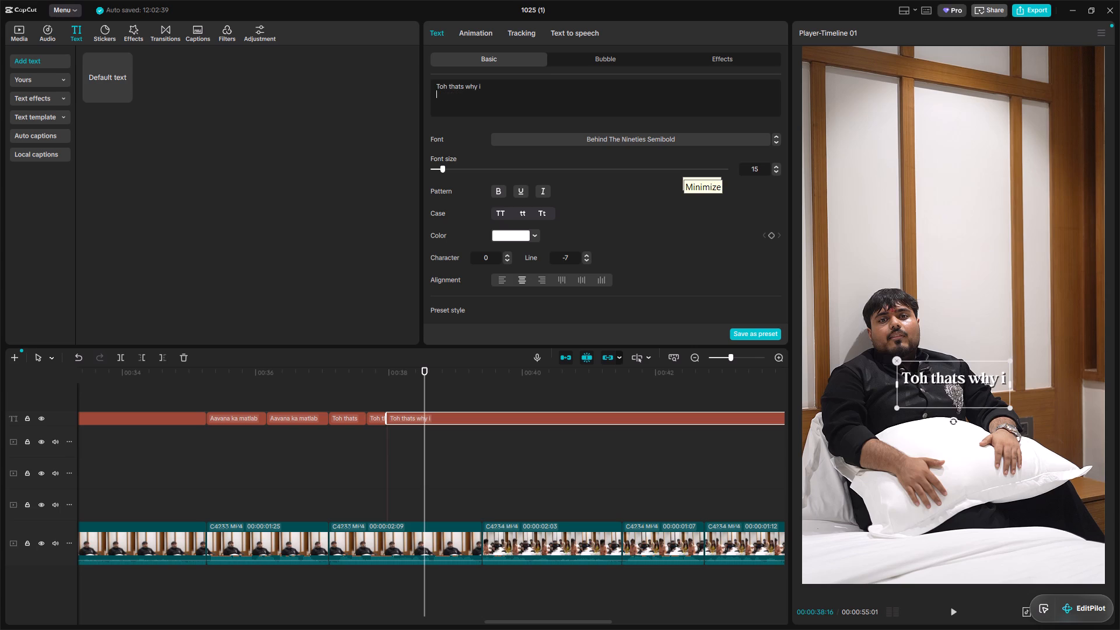
{"action": "type", "text": "named it"}
{"action": "key", "text": "ctrl+b"}
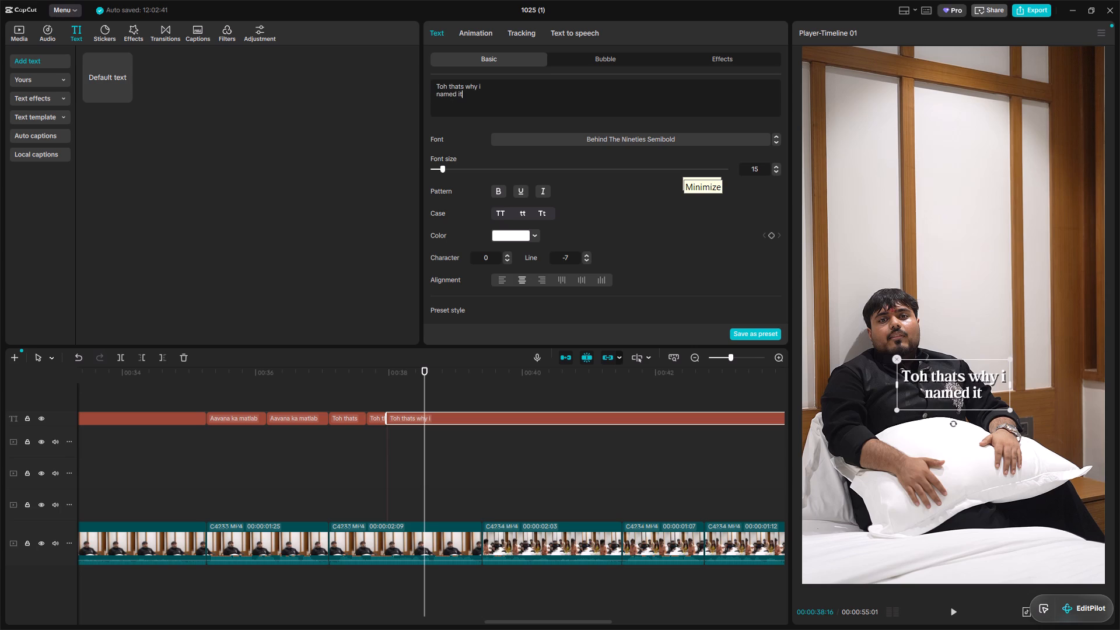
Listen on to the interview cut at 00:00:39:12 and add "Aavana" after "named it" in the last "Toh thats why i" caption.
{"action": "left_click", "coordinate": [478, 421]}
{"action": "key", "text": "space"}
{"action": "scroll", "coordinate": [478, 421], "scroll_direction": "down", "scroll_amount": 1, "text": "alt"}
{"action": "key", "text": "space"}
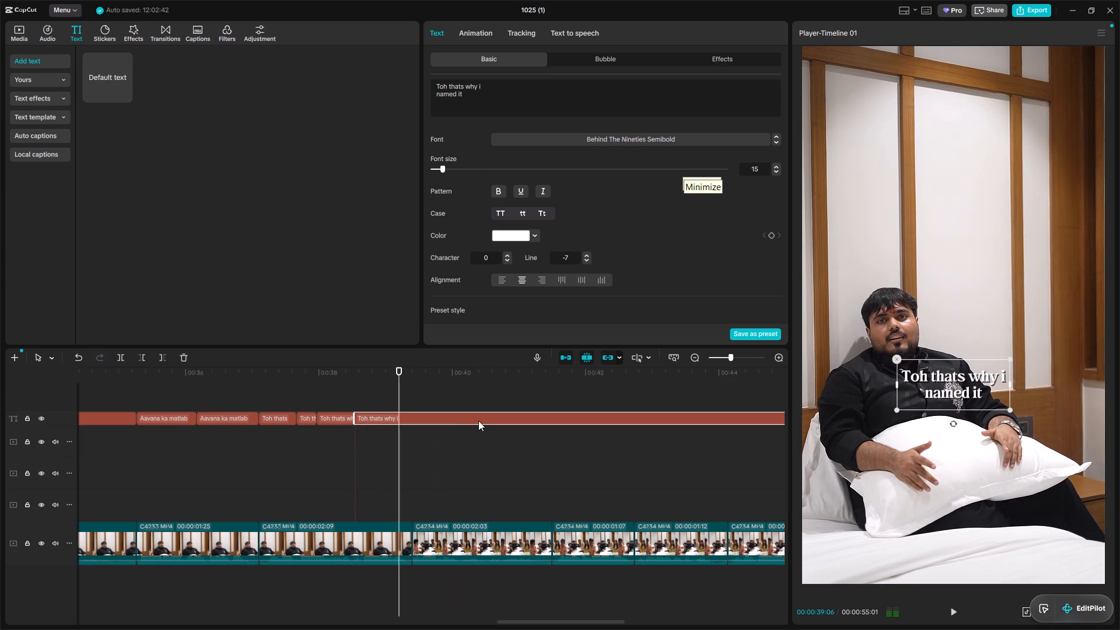
{"action": "key", "text": "space"}
{"action": "key", "text": "space"}
{"action": "left_click", "coordinate": [413, 499]}
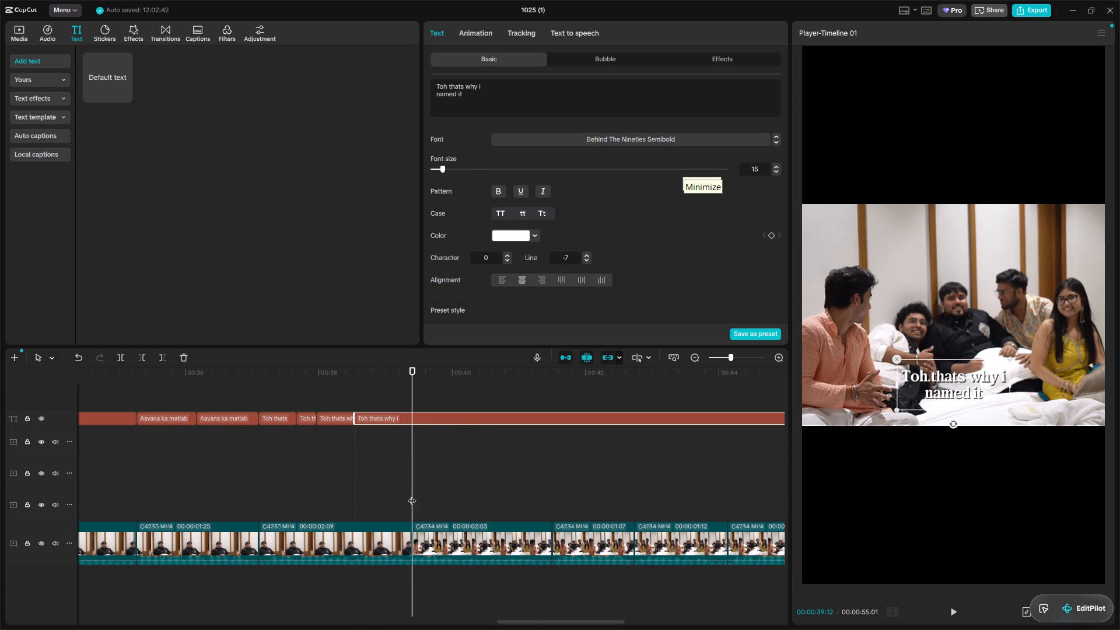
{"action": "left_click", "coordinate": [467, 91]}
{"action": "key", "text": "space"}
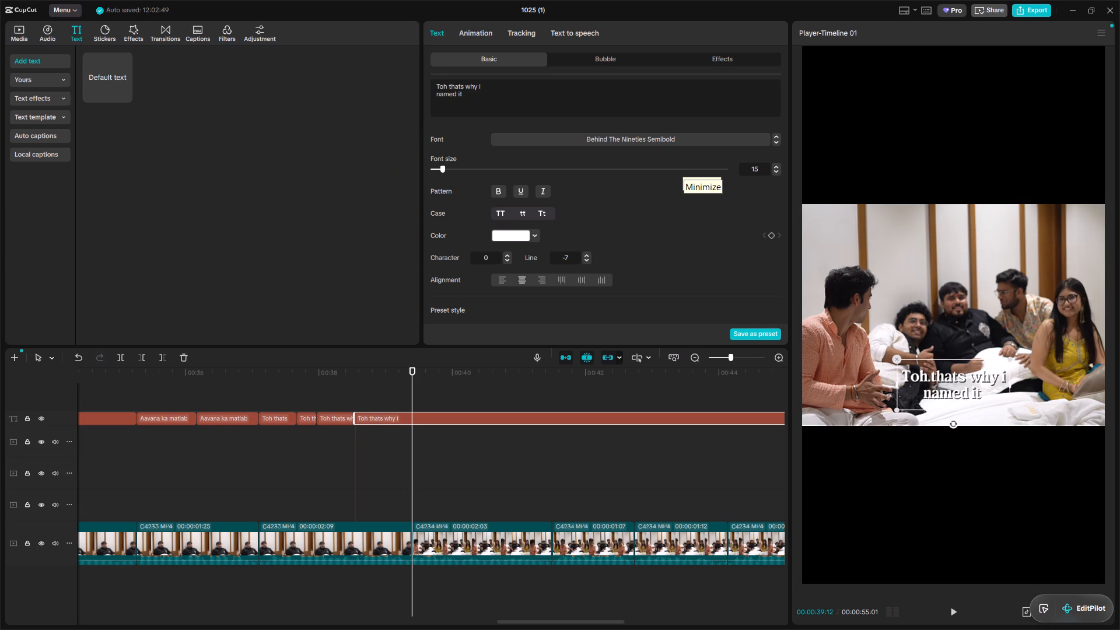
{"action": "type", "text": "Aava"}
{"action": "type", "text": "na"}
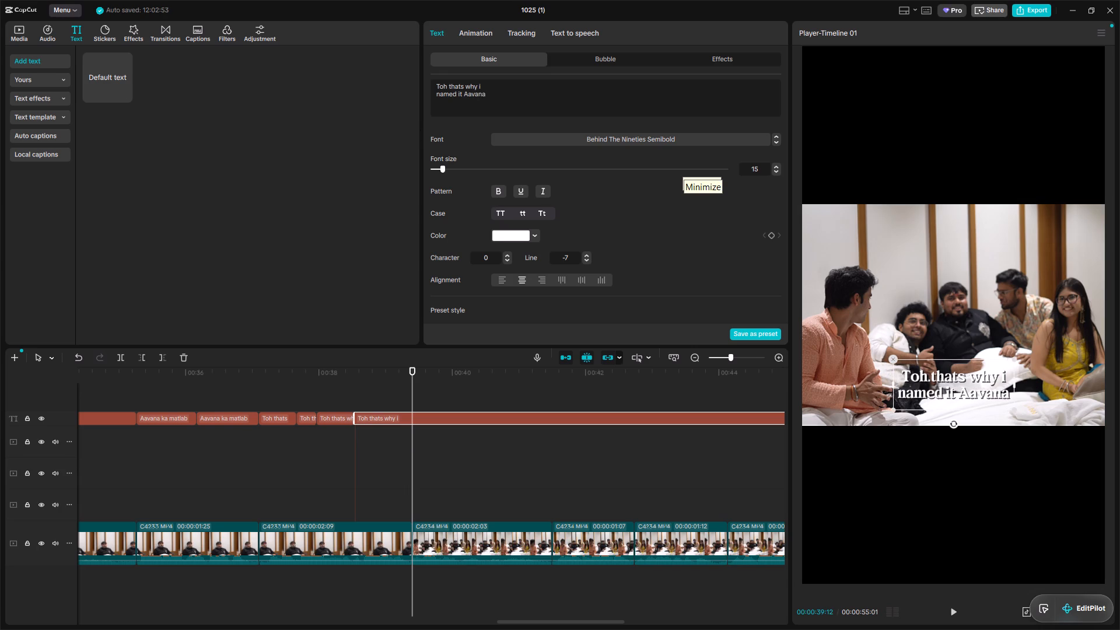
Italicize only the word "Aavana" in the last caption and split the caption at the interview cut, 00:00:39:12.
{"action": "left_click_drag", "start_coordinate": [494, 91], "coordinate": [450, 90]}
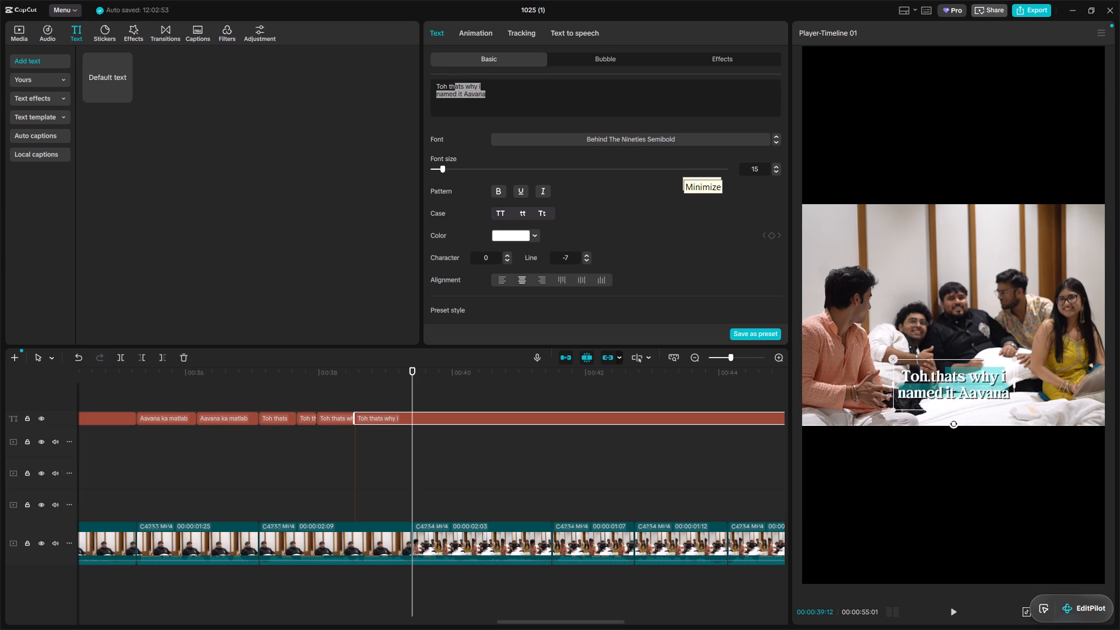
{"action": "left_click_drag", "start_coordinate": [450, 90], "coordinate": [463, 97]}
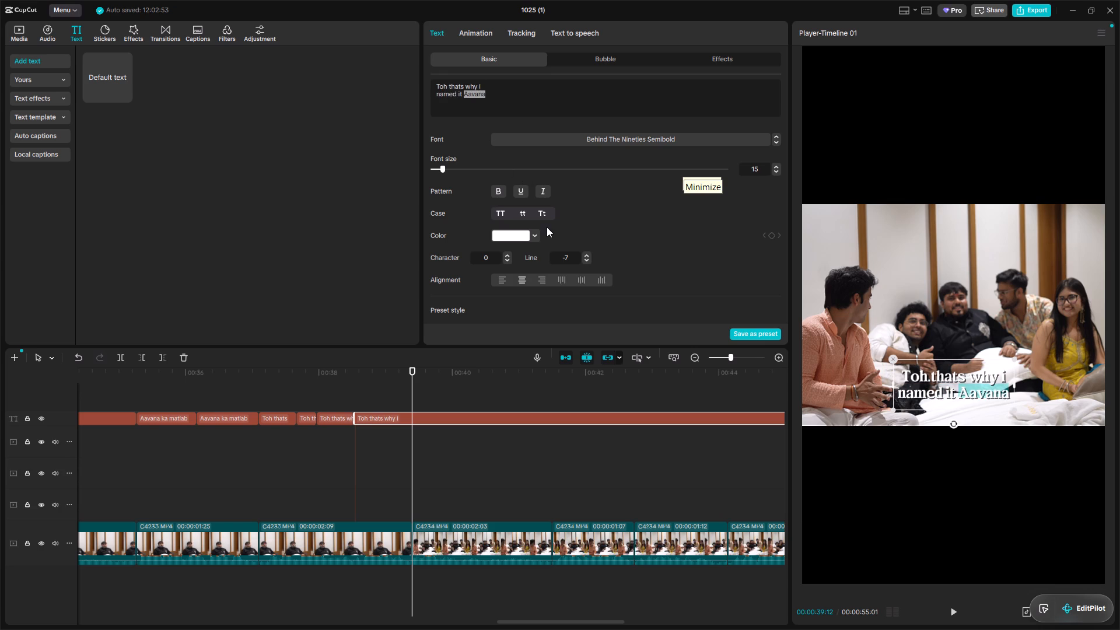
{"action": "left_click", "coordinate": [545, 195]}
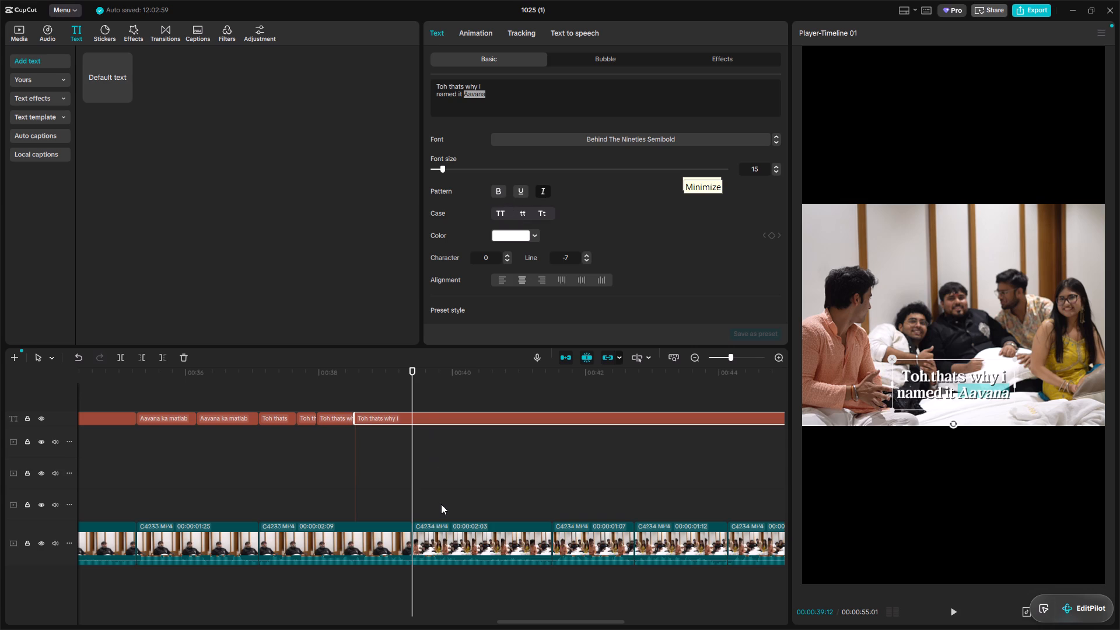
{"action": "key", "text": "ctrl+b"}
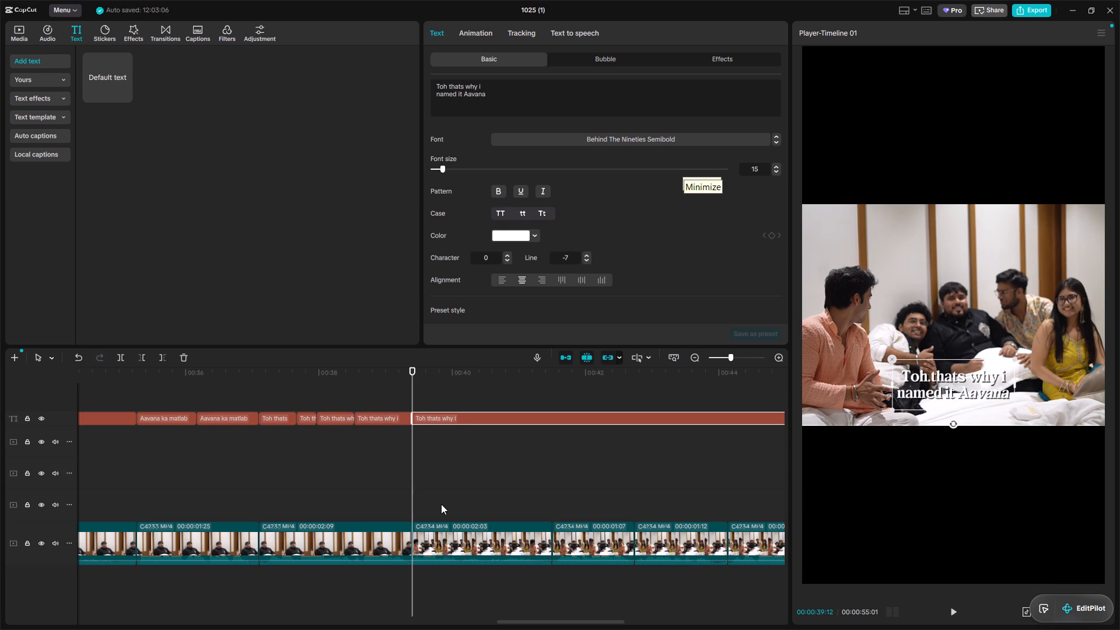